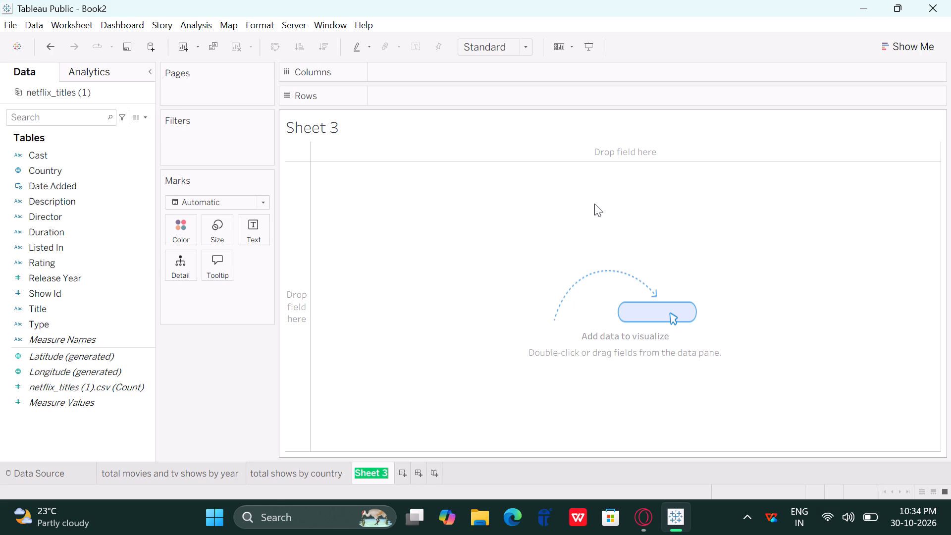
Rename Sheet 3 as "top 10 genre".
text(top)
key(space)
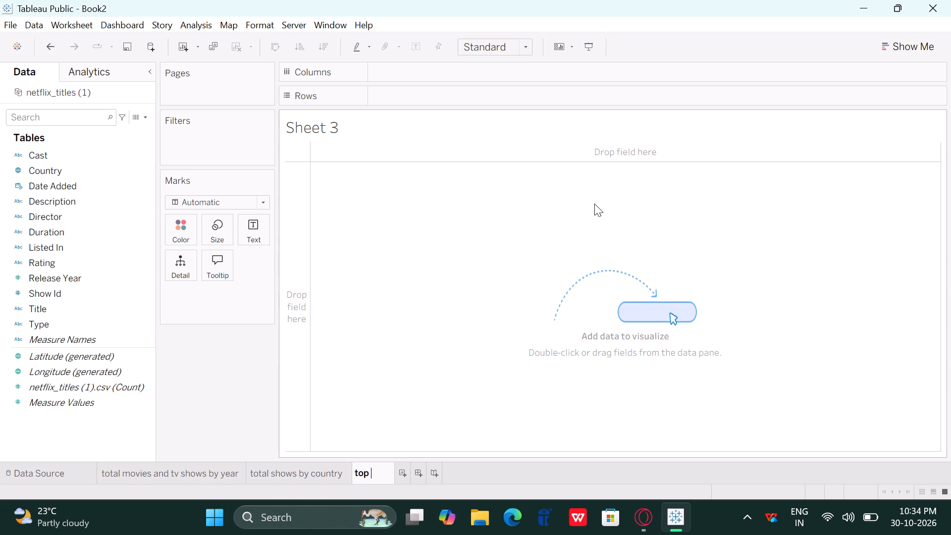
text(10)
key(space)
text(genrr)
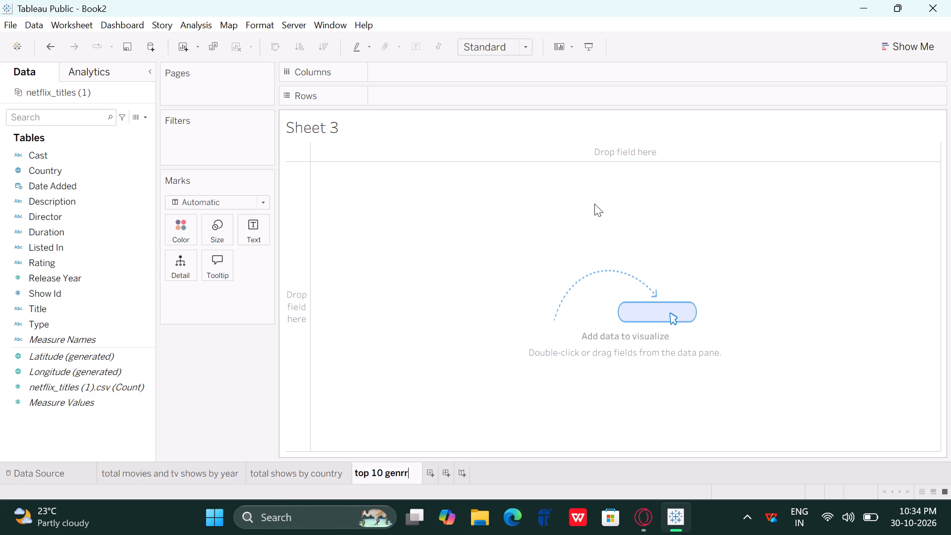
key(BackSpace)
key(e)
key(Return)
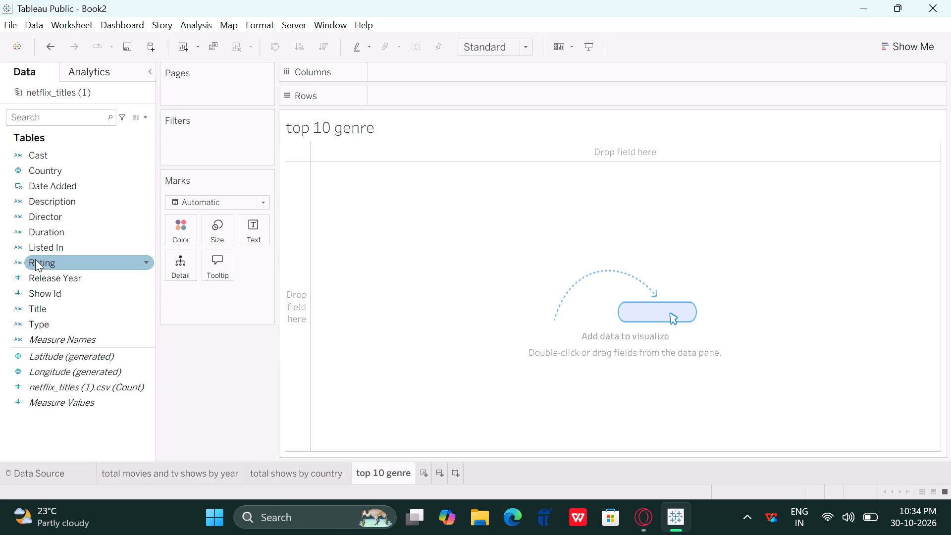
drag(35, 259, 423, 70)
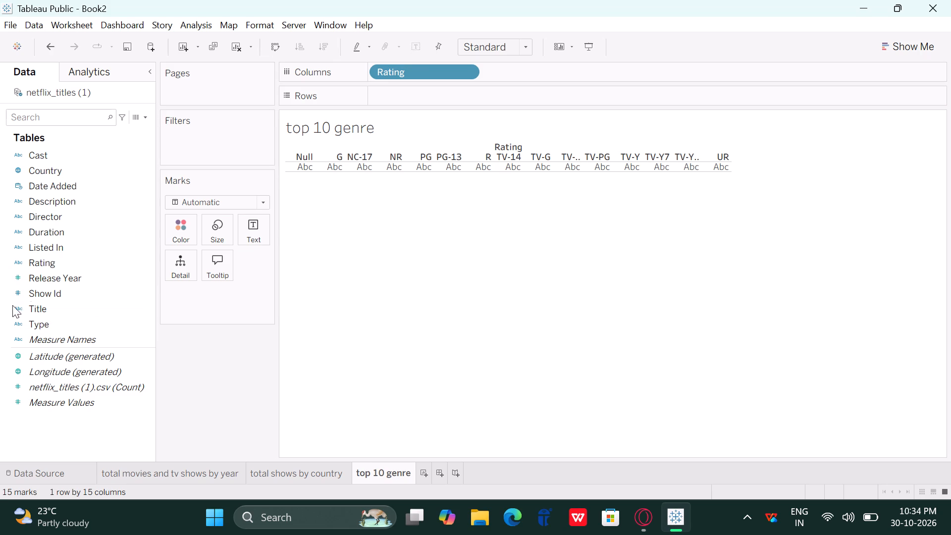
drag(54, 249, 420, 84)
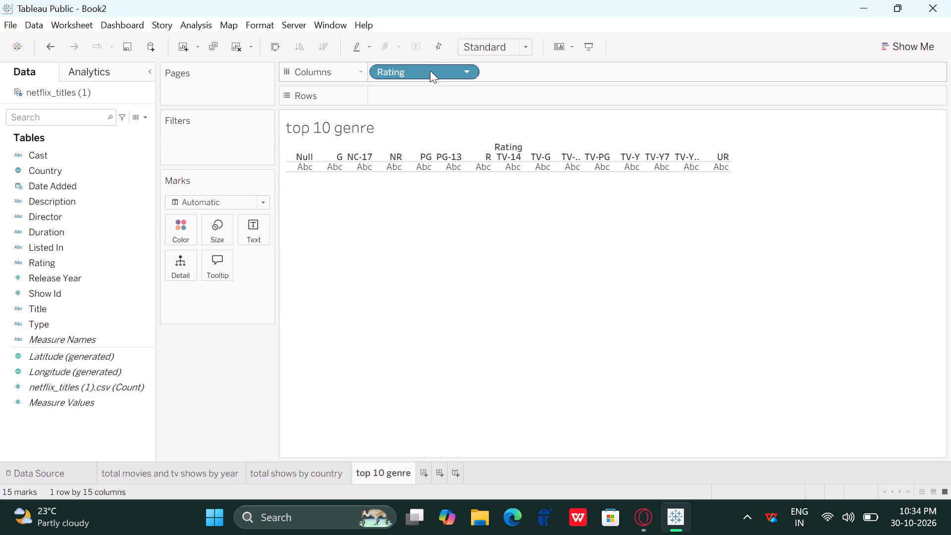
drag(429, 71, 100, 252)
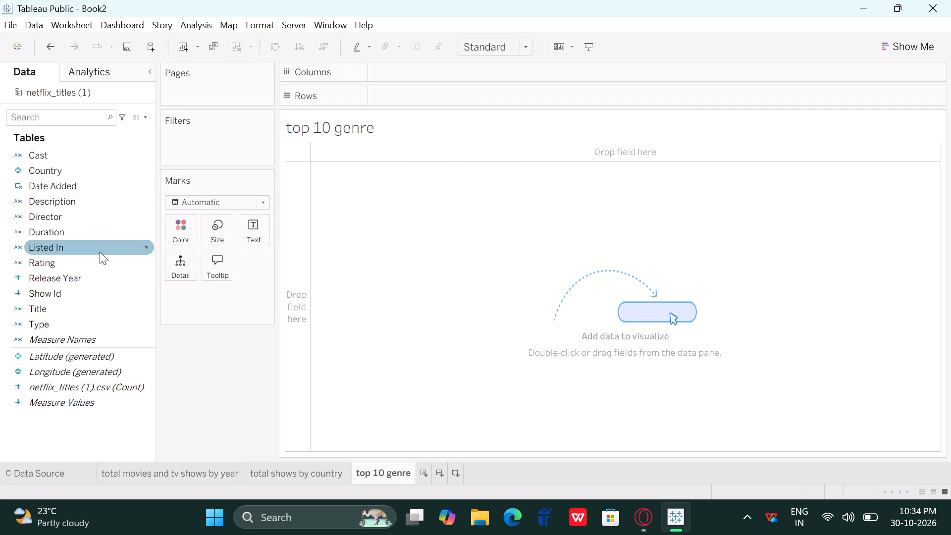
Place the Listed In field on Rows to list the genres.
drag(65, 253, 393, 101)
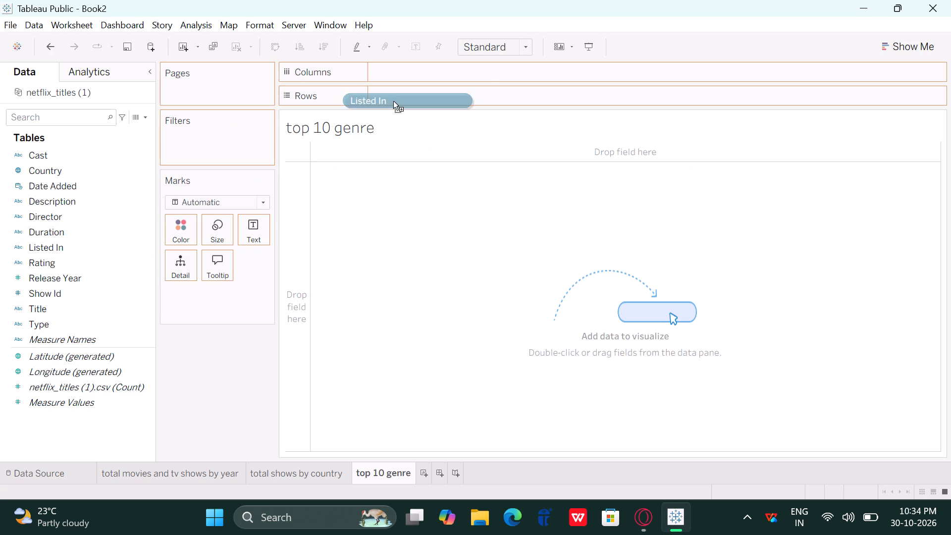
drag(393, 101, 406, 102)
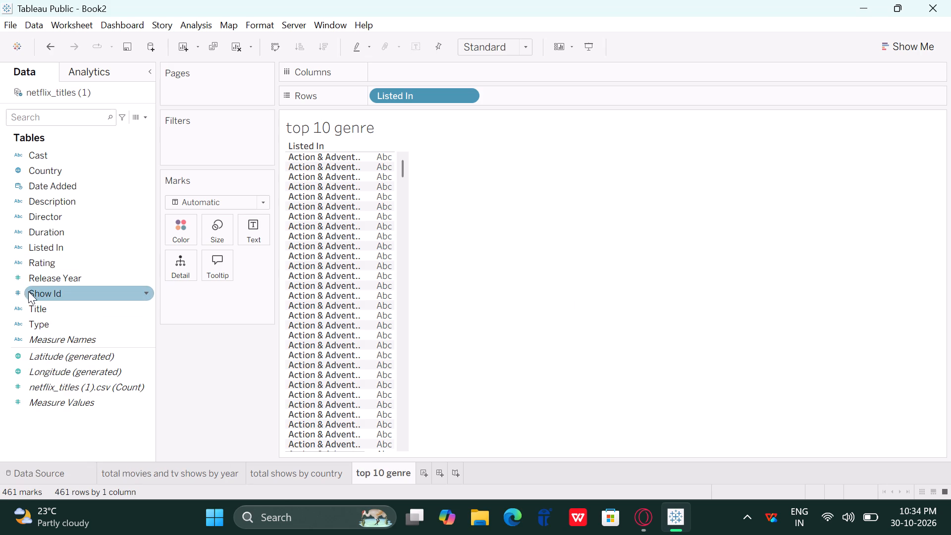
Add the Show Id field as the text label of the marks.
drag(35, 291, 194, 299)
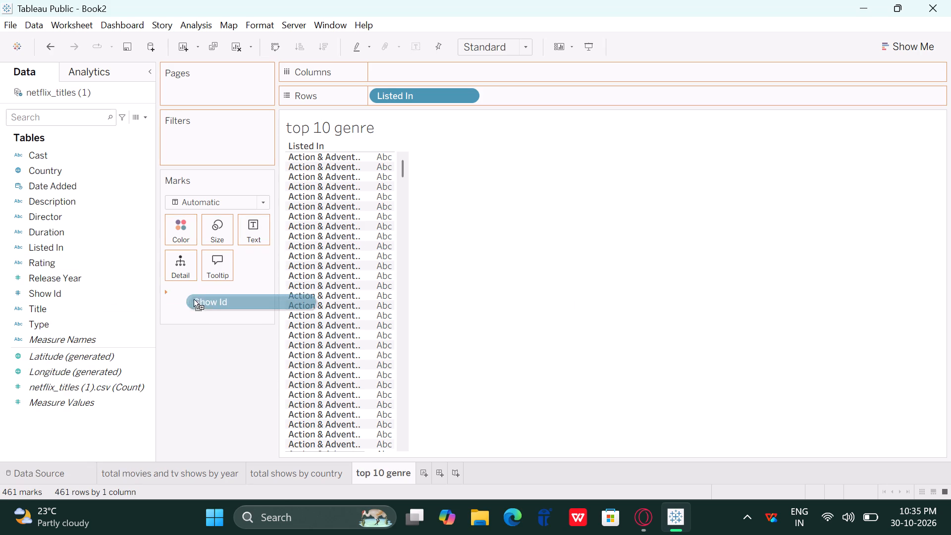
drag(194, 299, 181, 298)
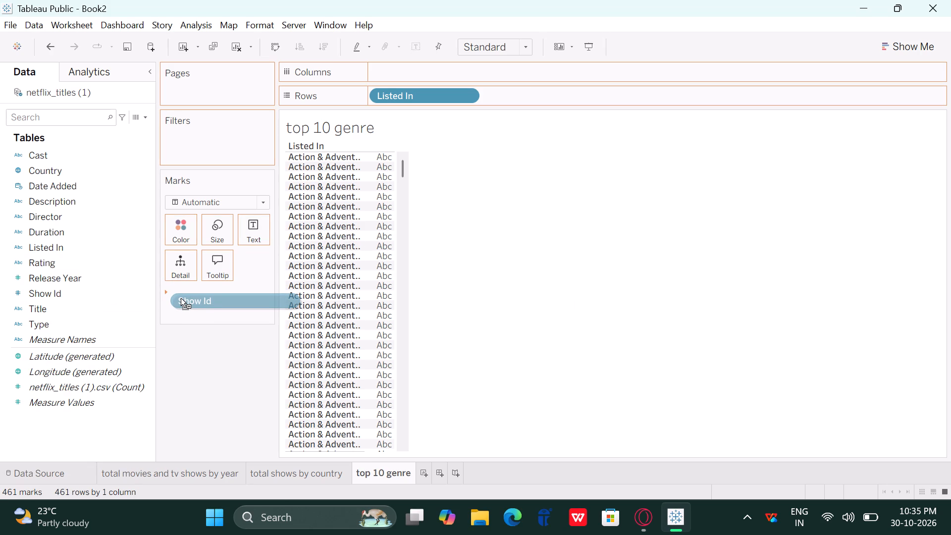
drag(181, 298, 242, 226)
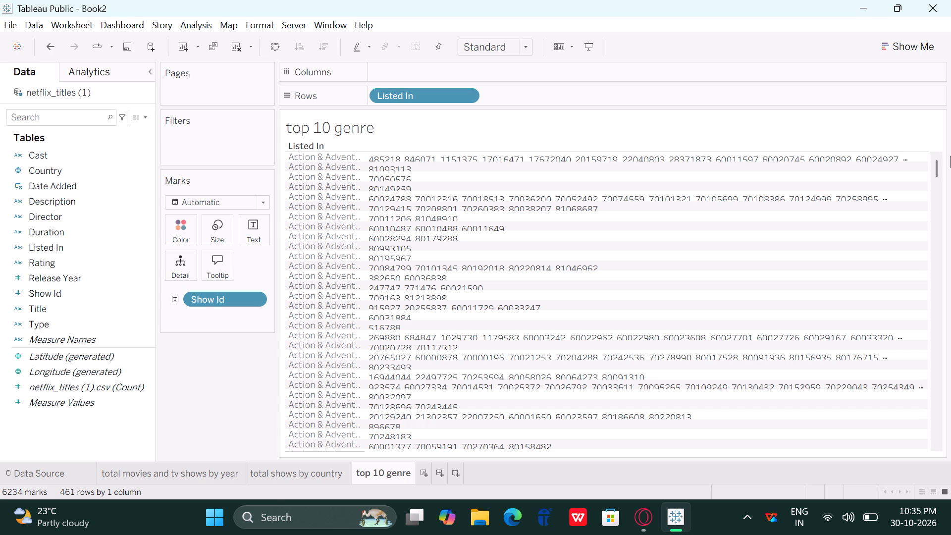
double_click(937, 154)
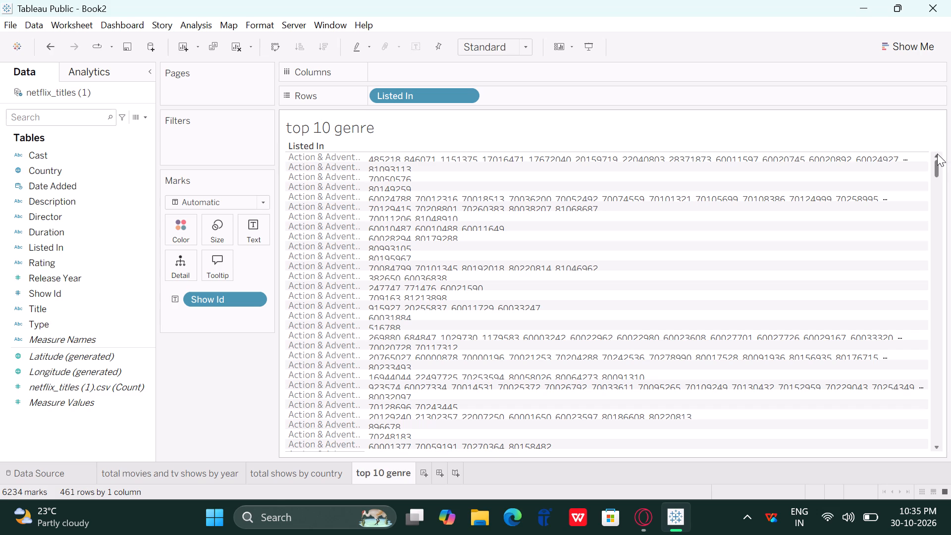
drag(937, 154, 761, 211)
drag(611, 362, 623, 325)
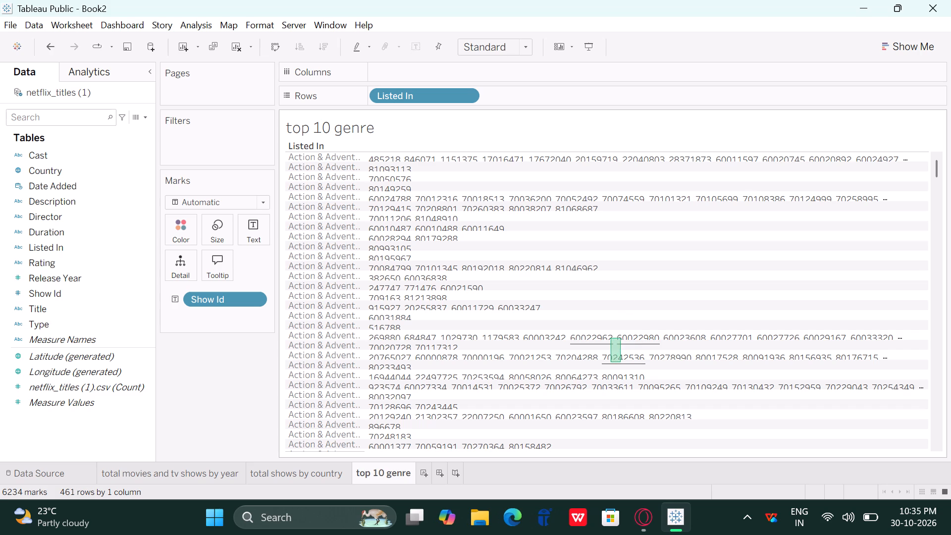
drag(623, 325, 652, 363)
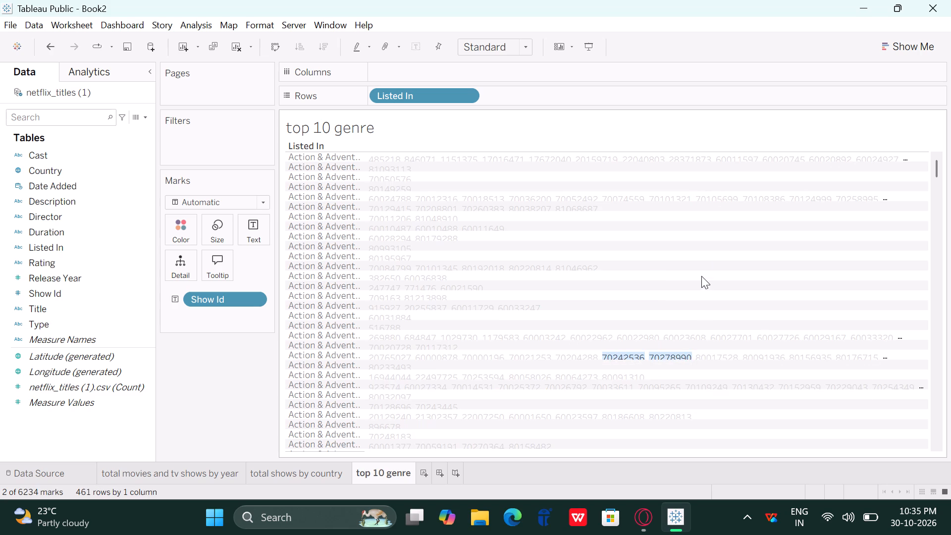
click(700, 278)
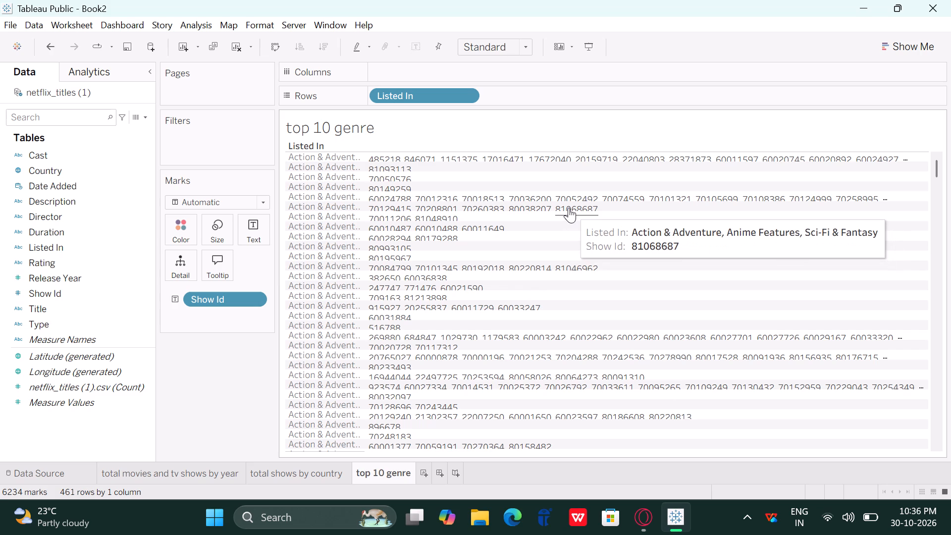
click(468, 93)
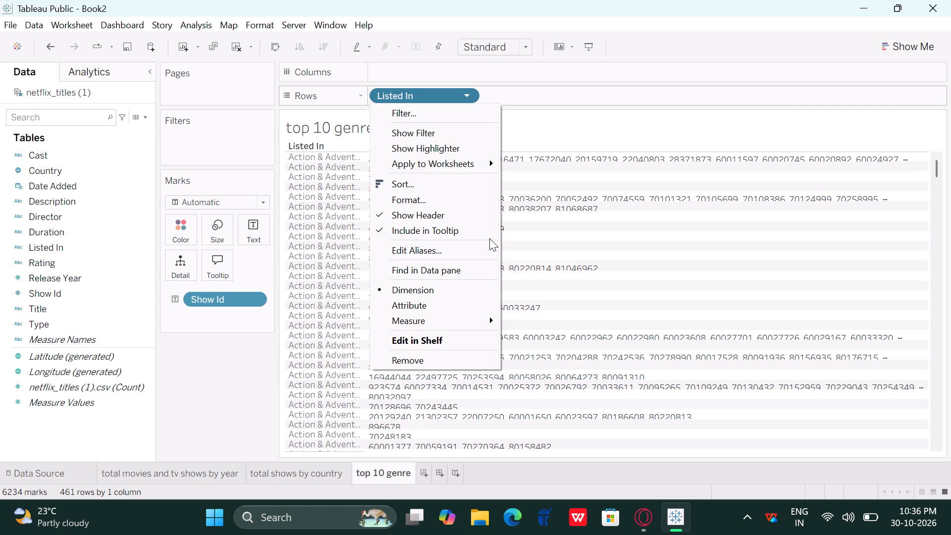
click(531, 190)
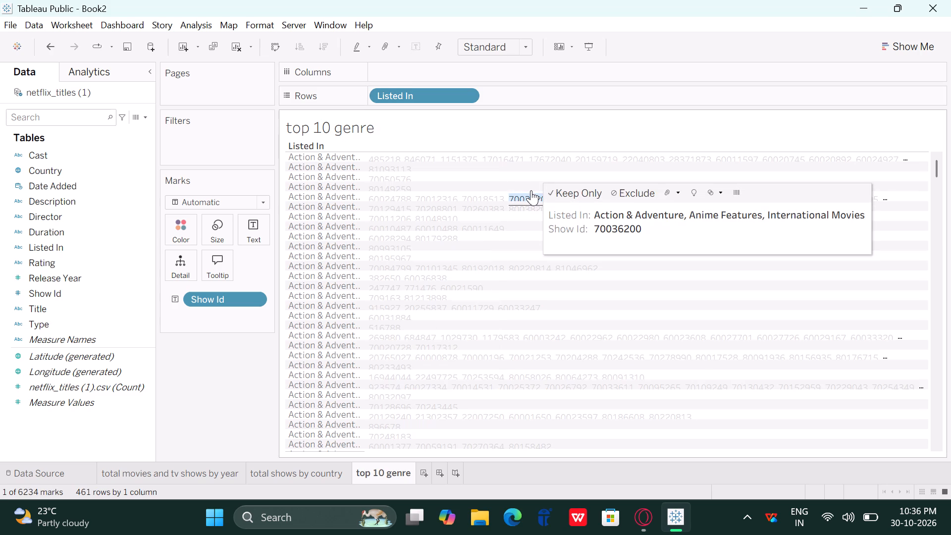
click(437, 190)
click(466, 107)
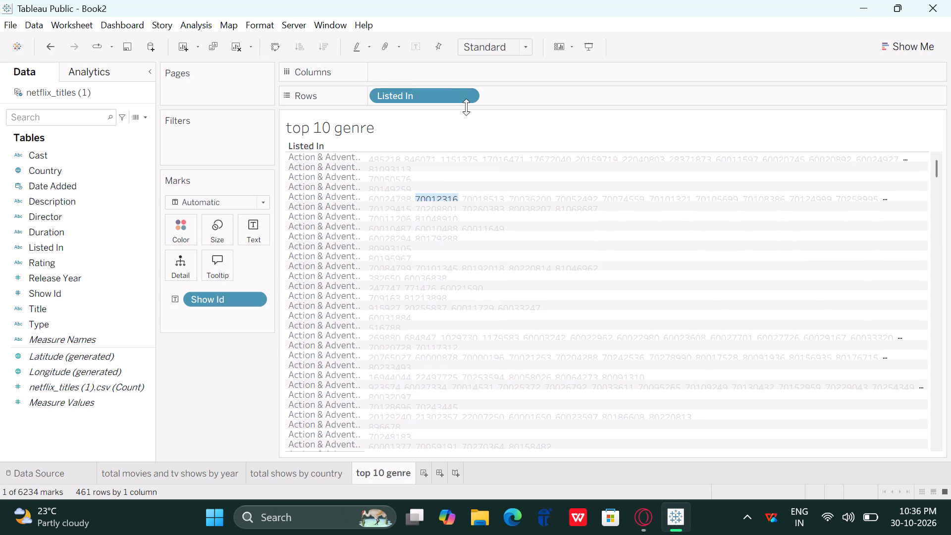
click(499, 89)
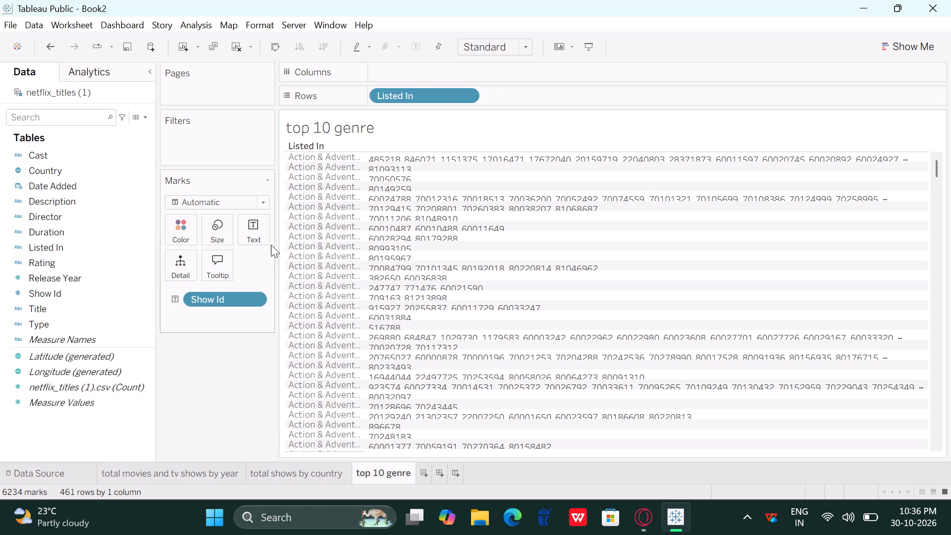
Aggregate the Show Id text label as a Count (Distinct) measure.
click(252, 301)
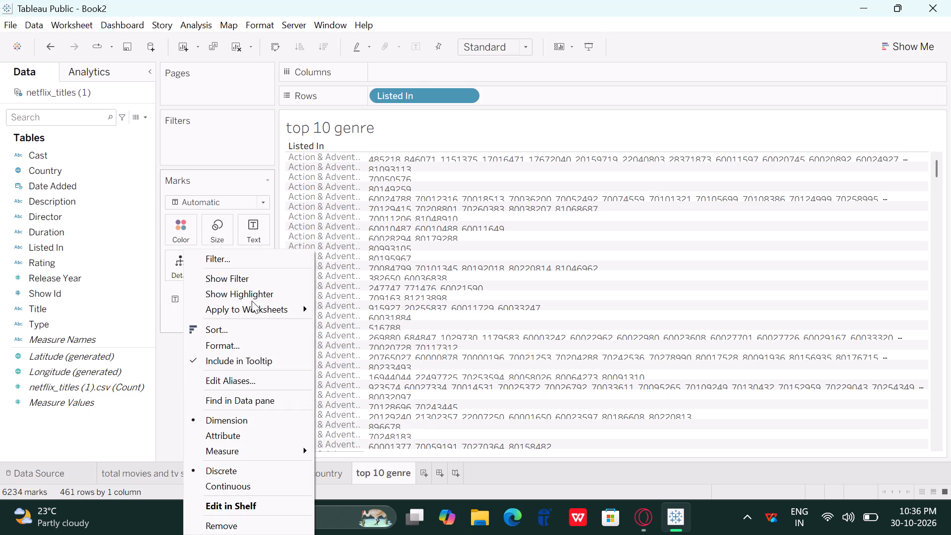
click(230, 453)
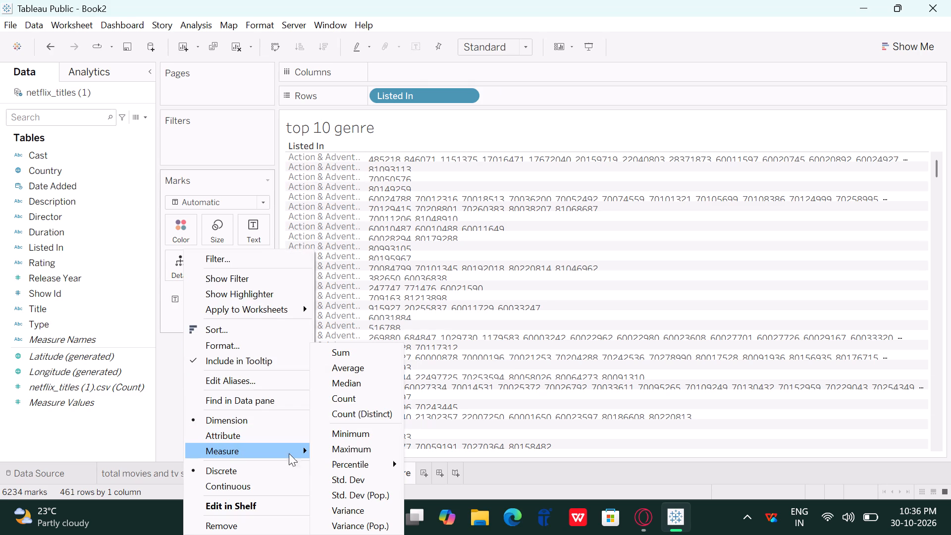
click(363, 414)
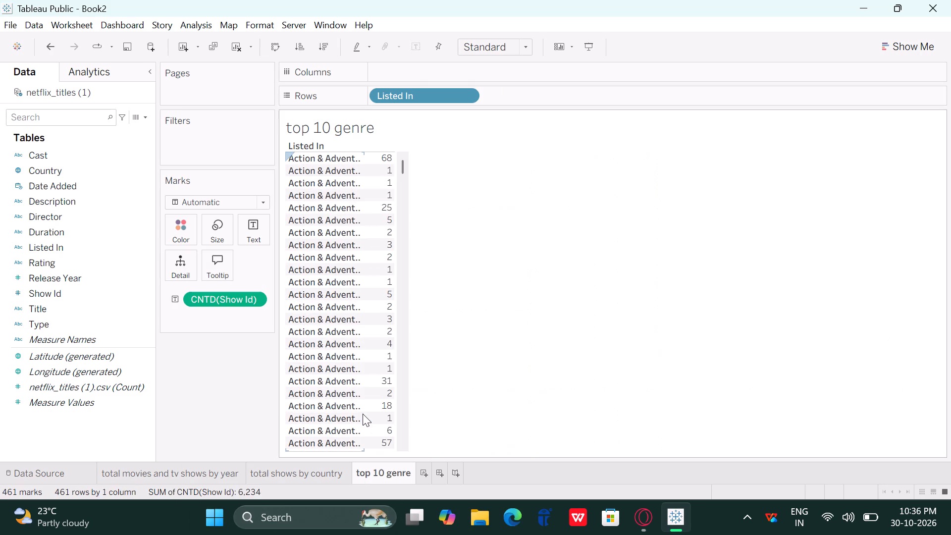
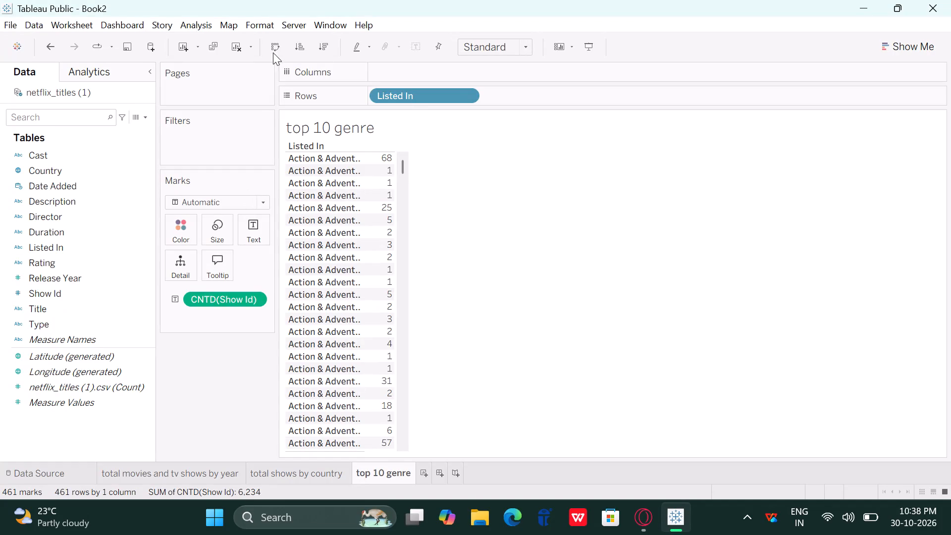
Filter the Listed In field on Rows to the top 10 genres by Count (Distinct) of Show Id.
click(466, 98)
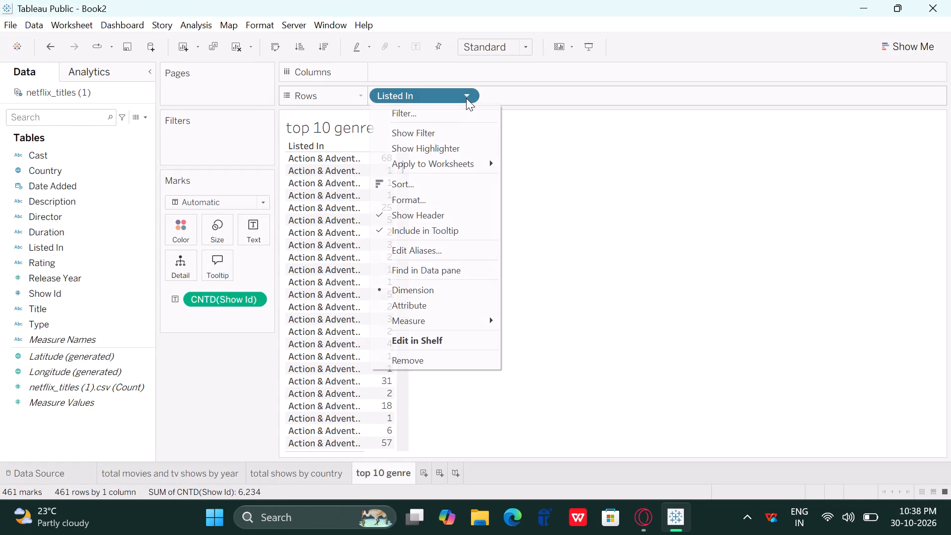
click(440, 107)
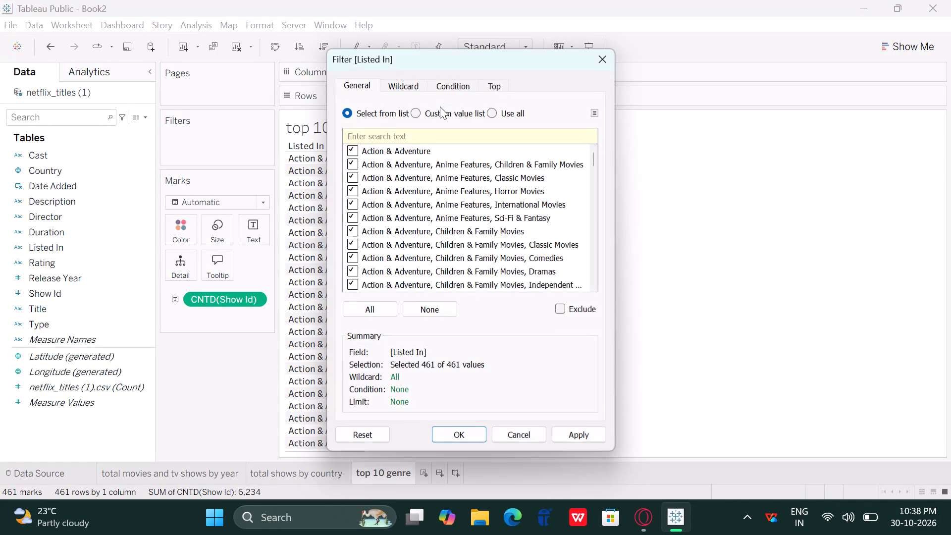
click(495, 86)
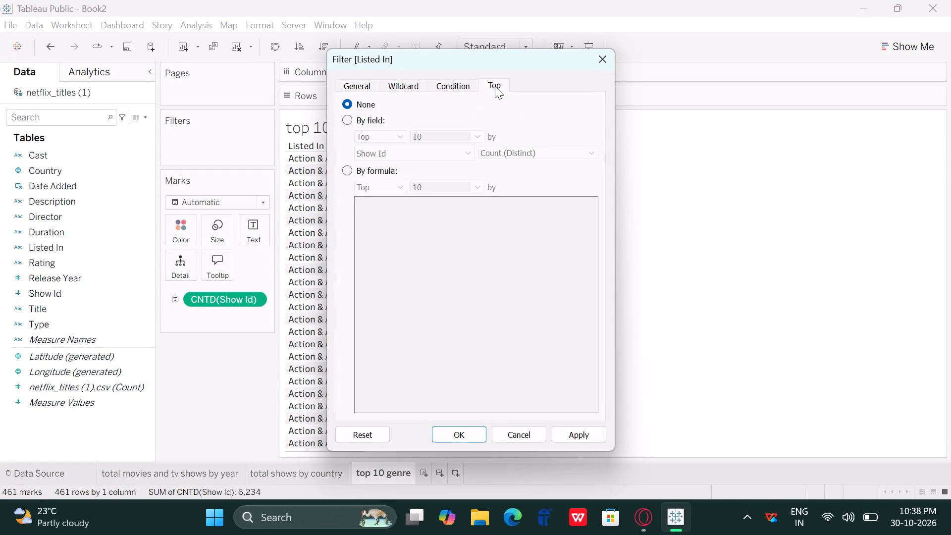
click(349, 125)
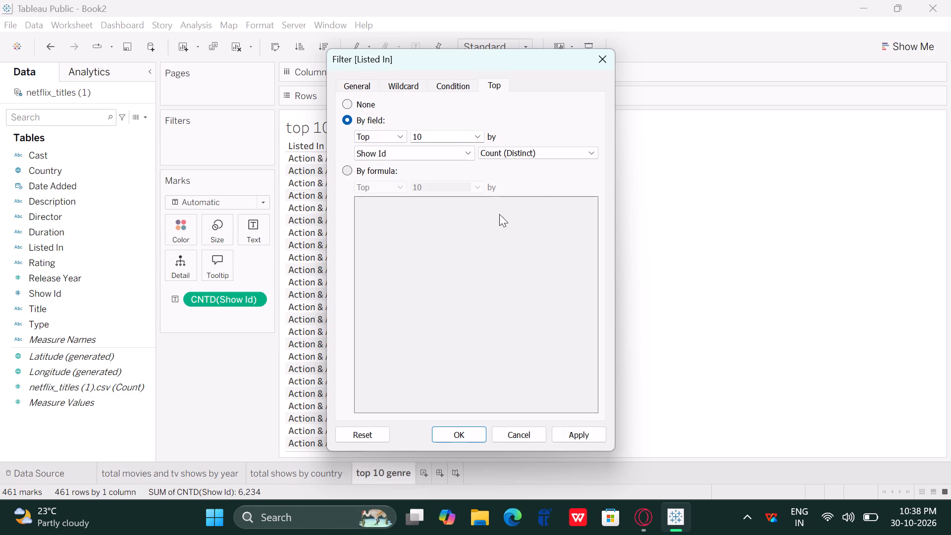
click(572, 415)
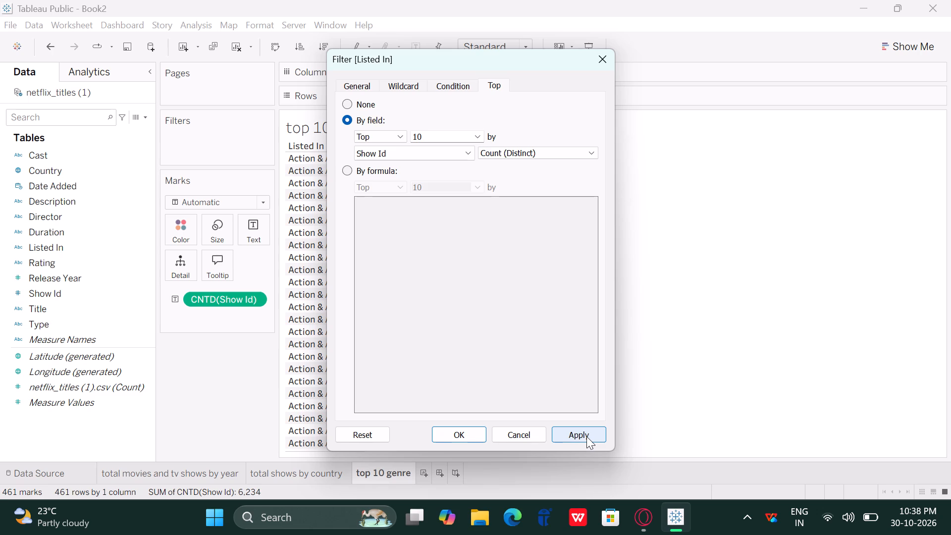
click(586, 436)
click(467, 433)
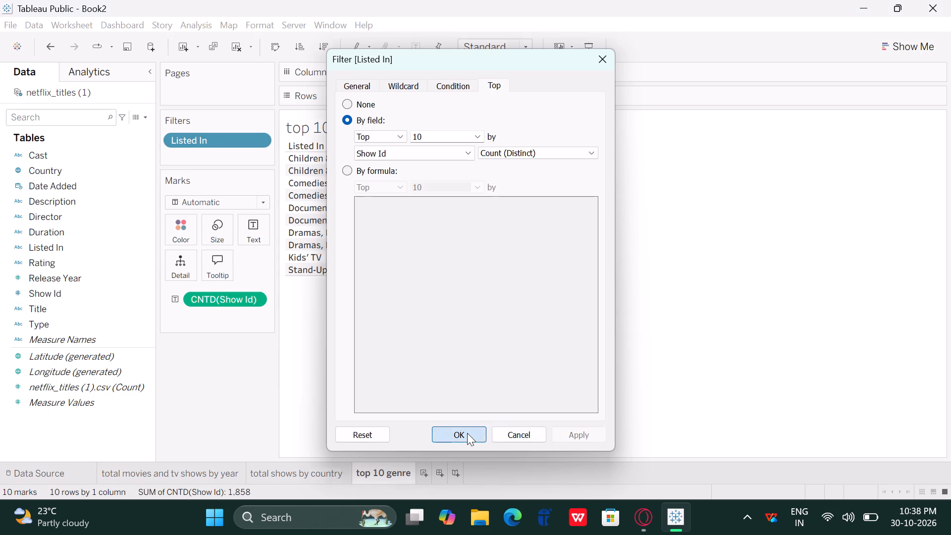
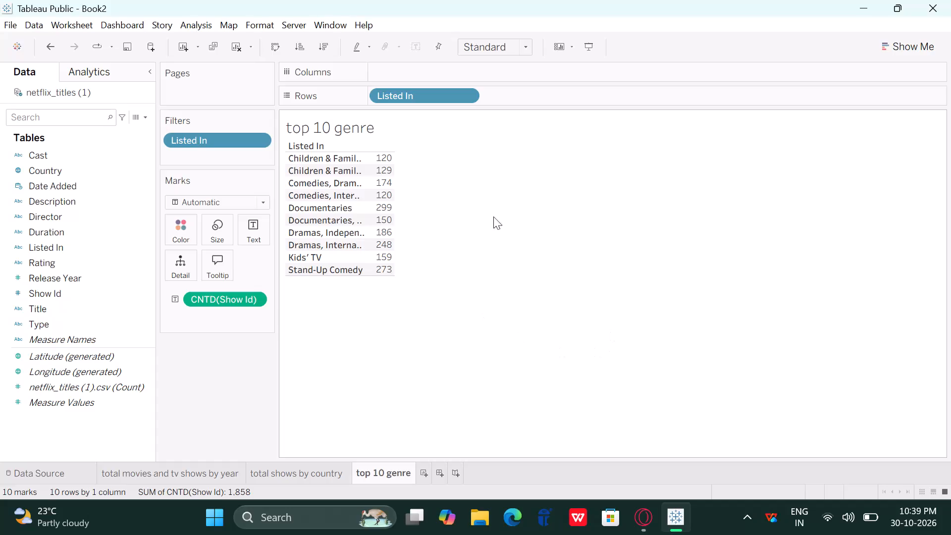
Review the top 10 filter settings of the Listed In field on Rows.
click(466, 90)
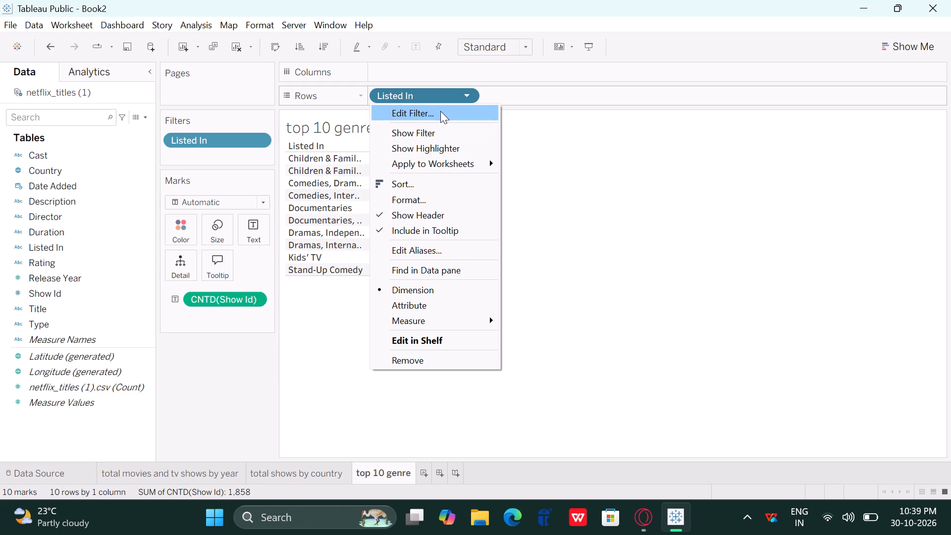
click(440, 111)
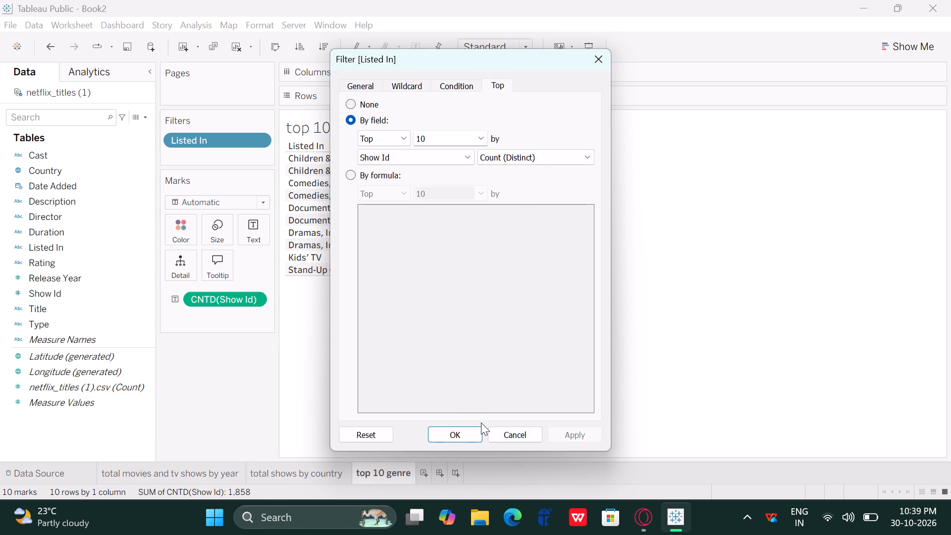
double_click(497, 87)
click(453, 437)
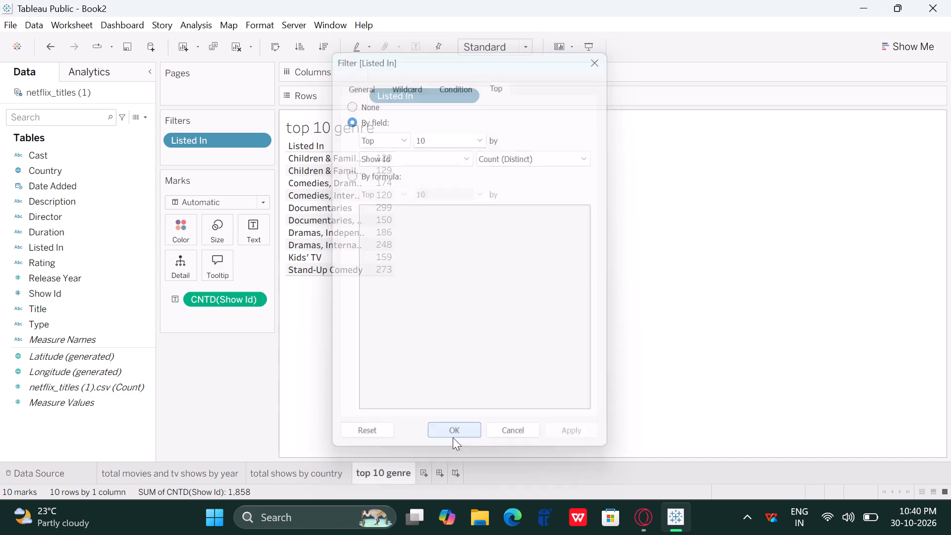
click(522, 353)
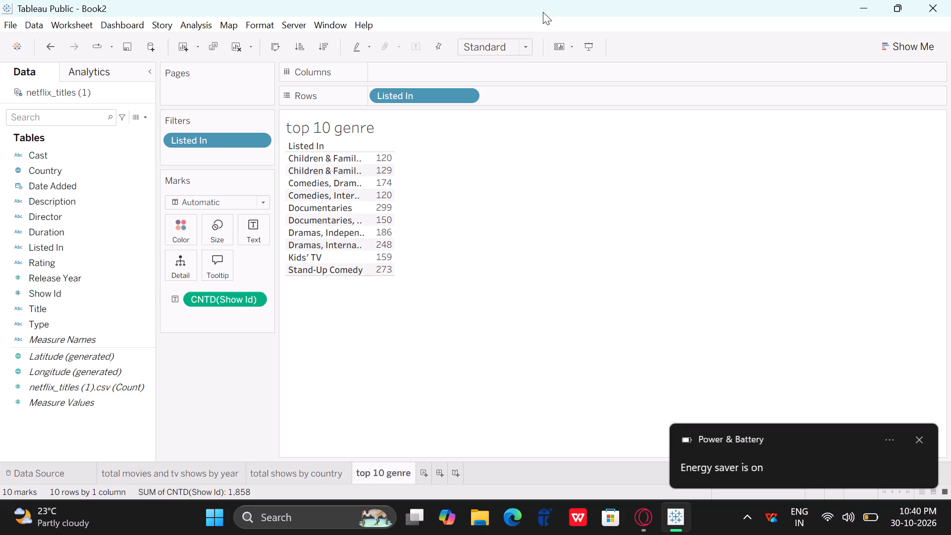
Set the top 10 genre worksheet's fit to Entire View.
click(526, 46)
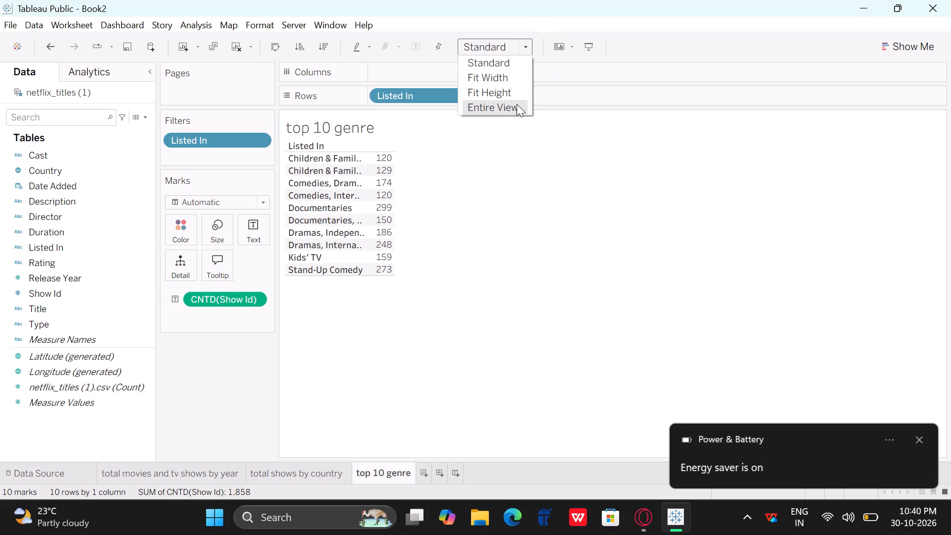
click(517, 105)
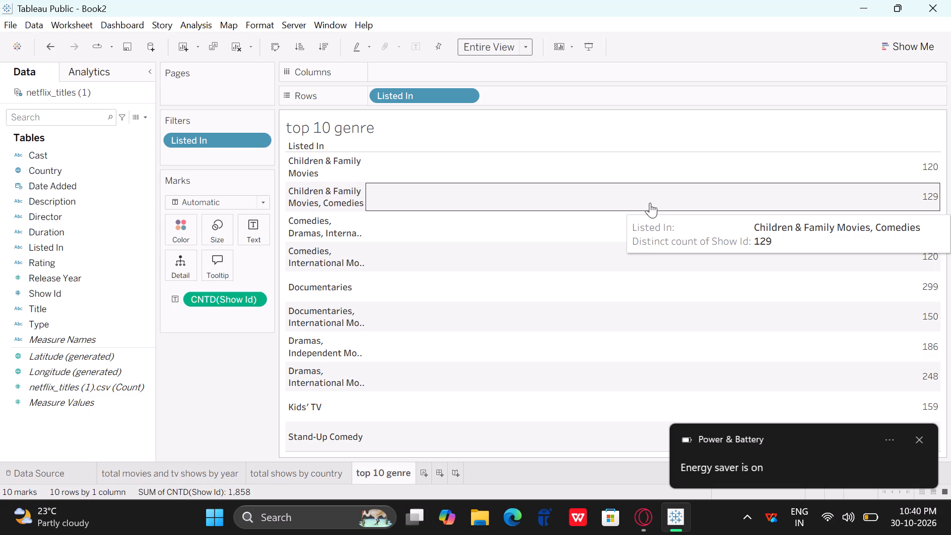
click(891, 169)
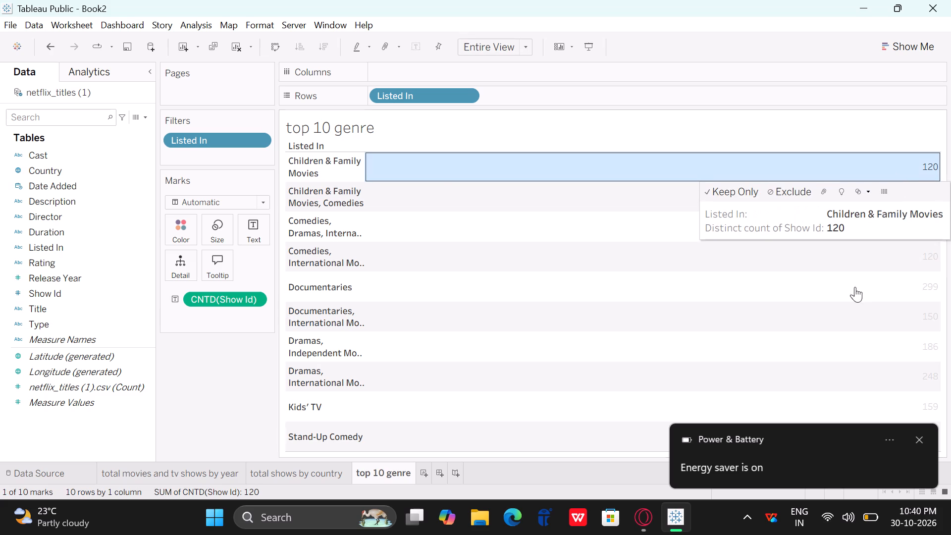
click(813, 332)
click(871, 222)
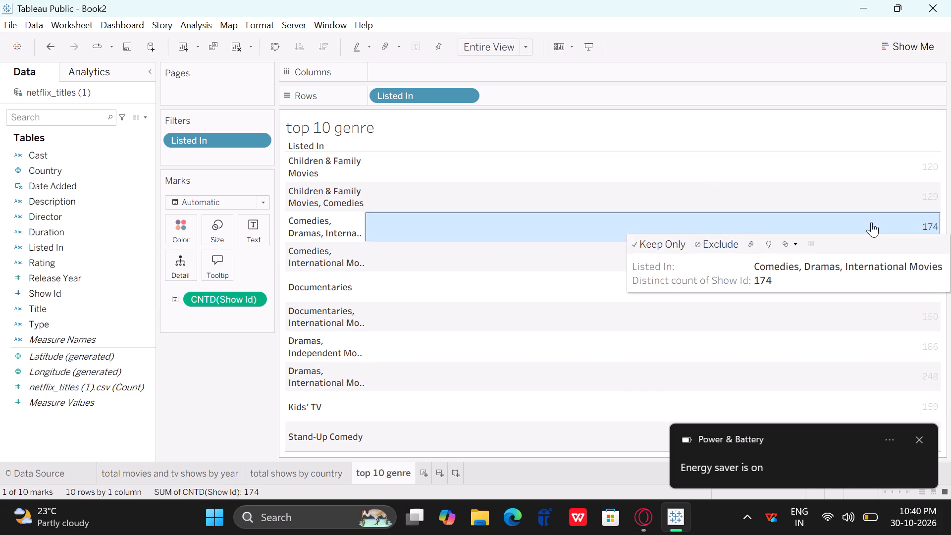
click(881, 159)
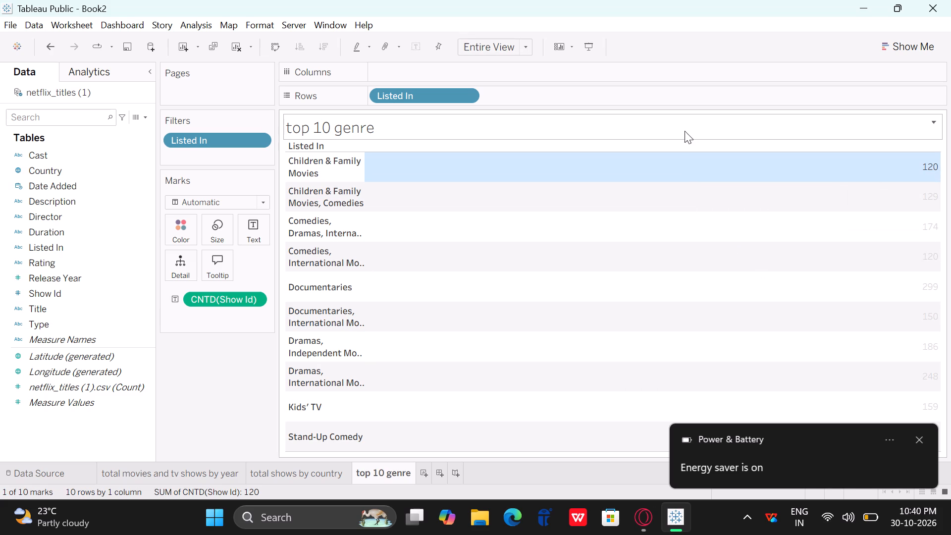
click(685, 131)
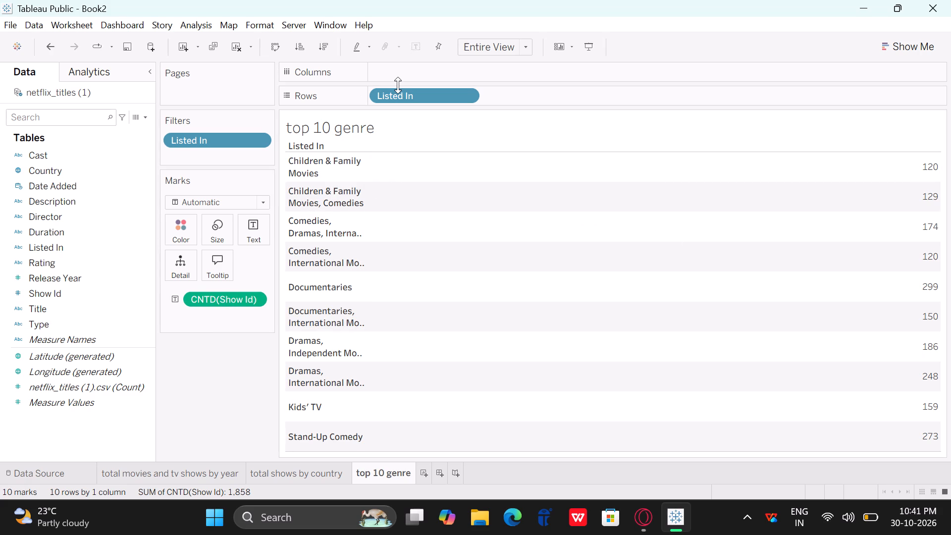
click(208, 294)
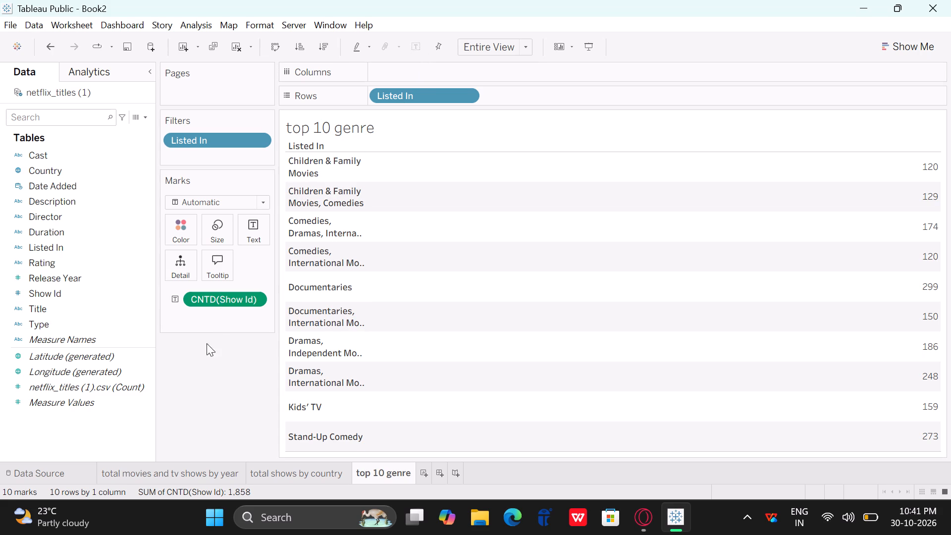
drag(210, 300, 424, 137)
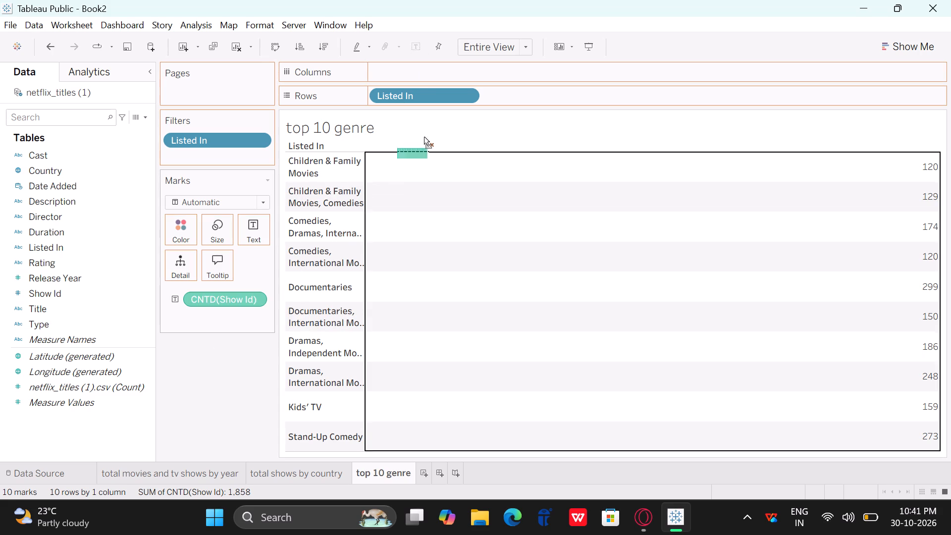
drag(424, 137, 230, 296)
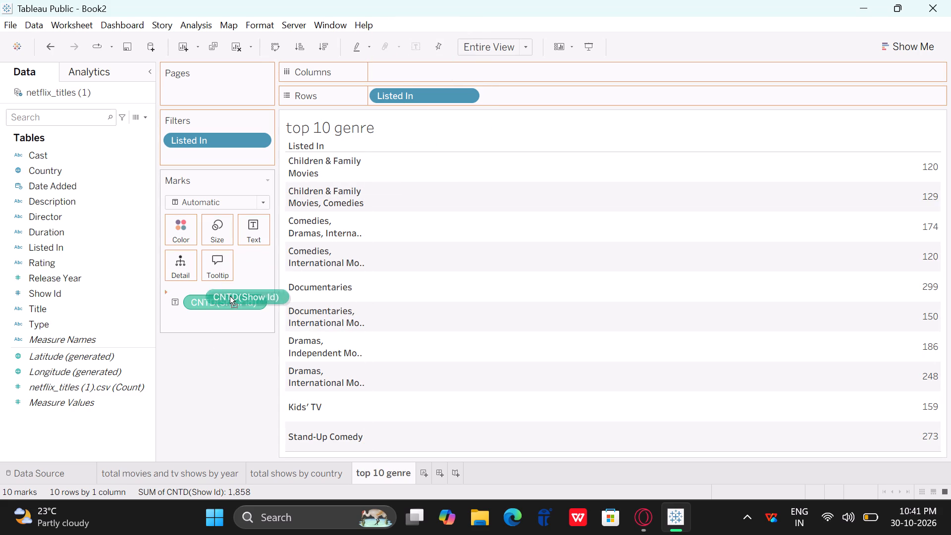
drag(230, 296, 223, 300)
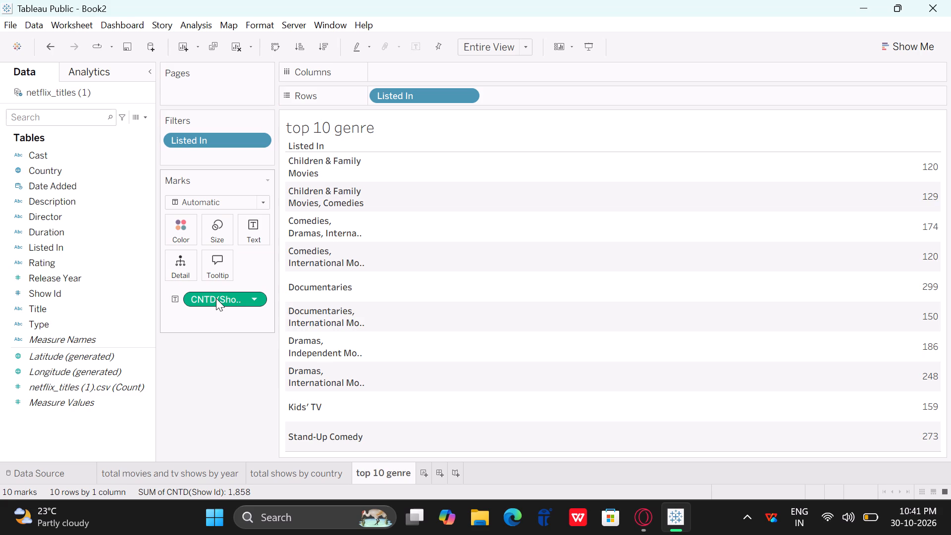
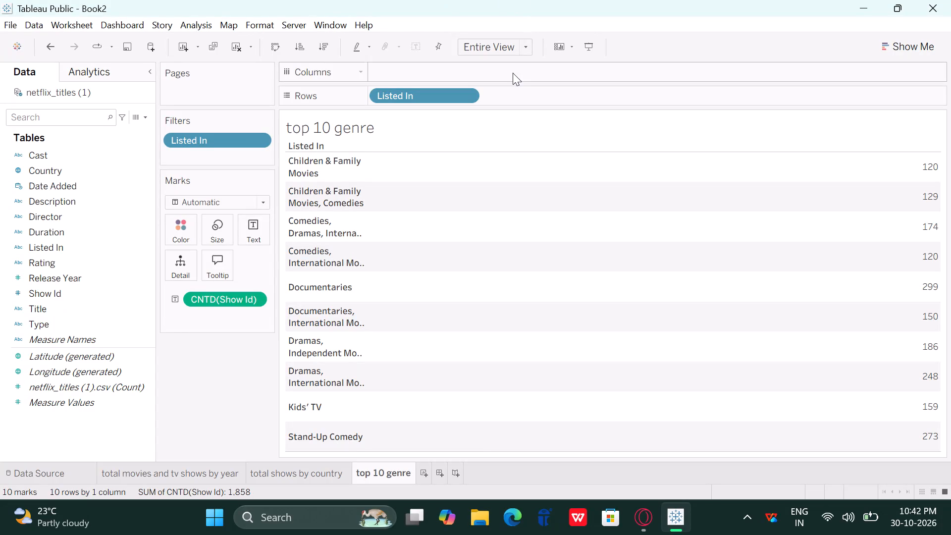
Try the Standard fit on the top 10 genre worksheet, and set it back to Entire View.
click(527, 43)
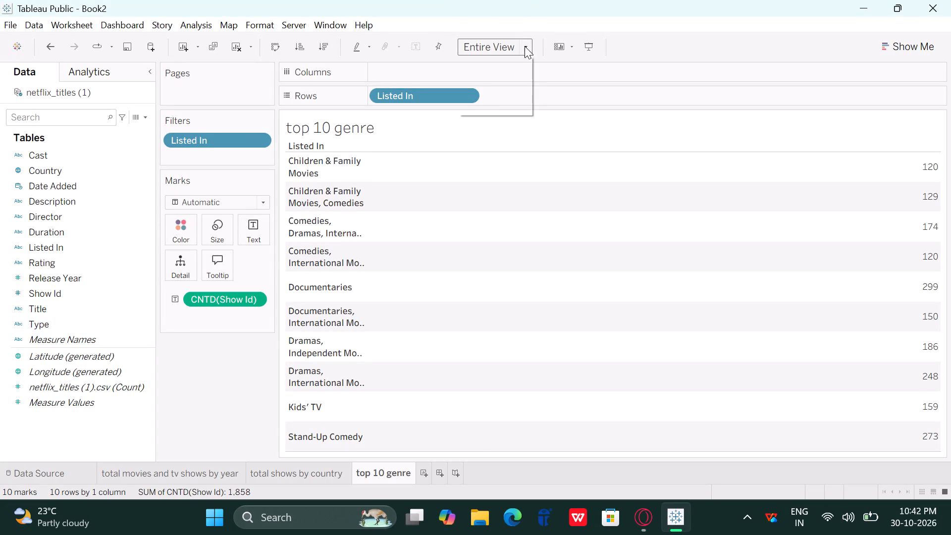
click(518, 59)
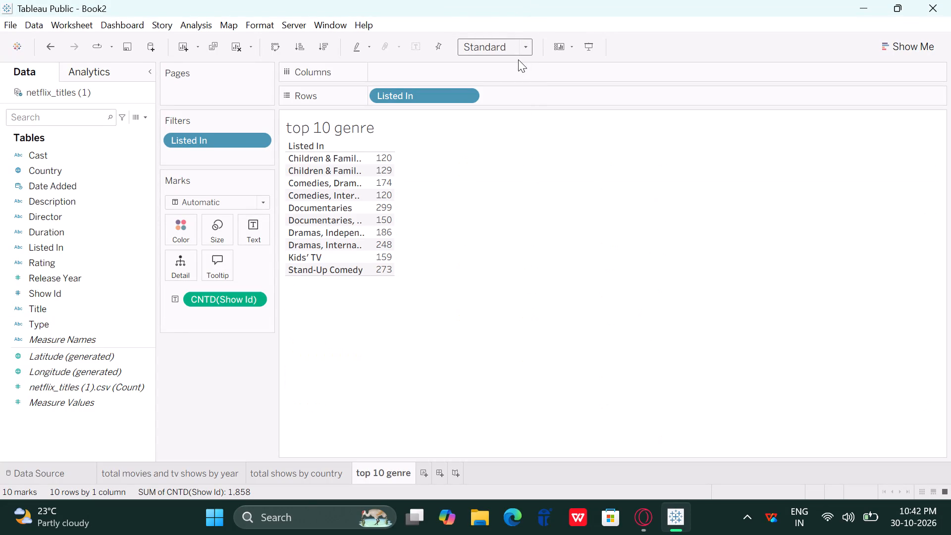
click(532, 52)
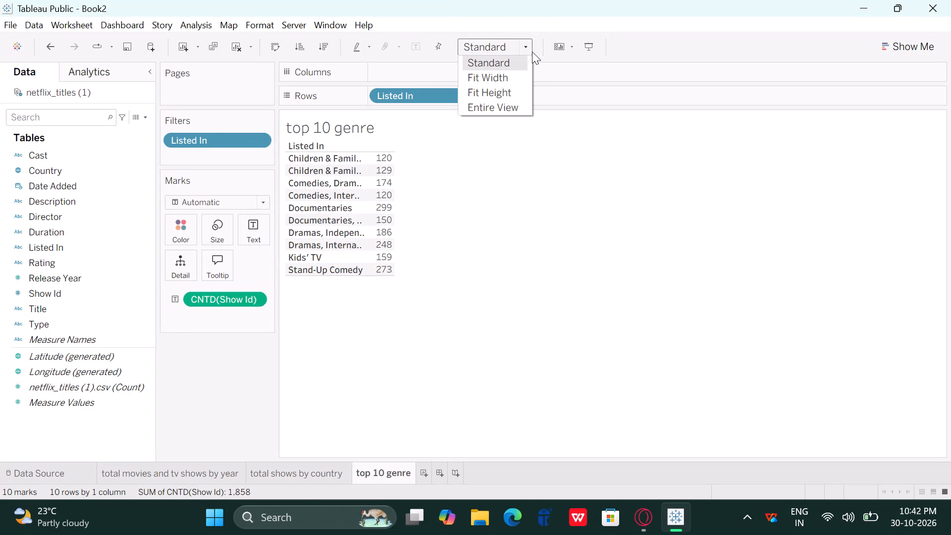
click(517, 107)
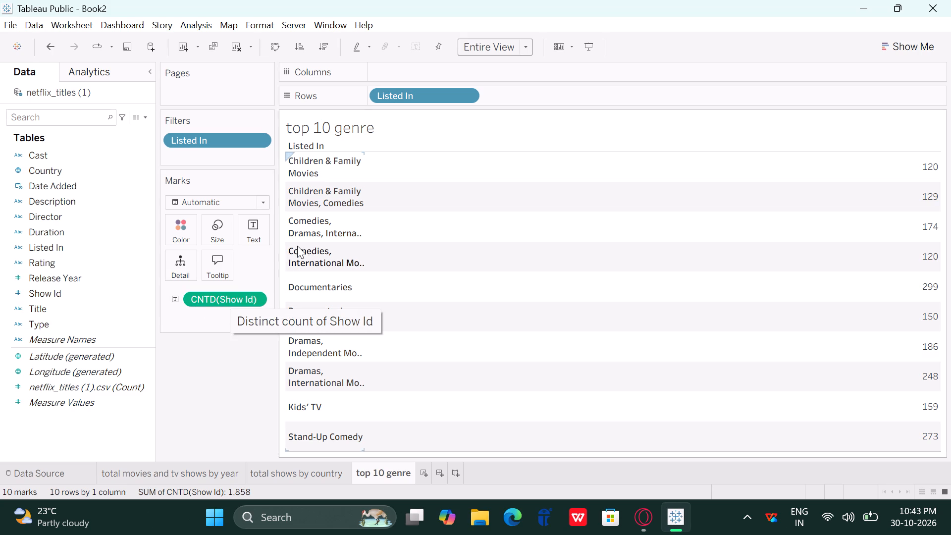
Place a copy of the distinct count of Show Id from Marks on Columns, keeping the original as the mark label.
ctrl+drag(206, 301, 436, 116)
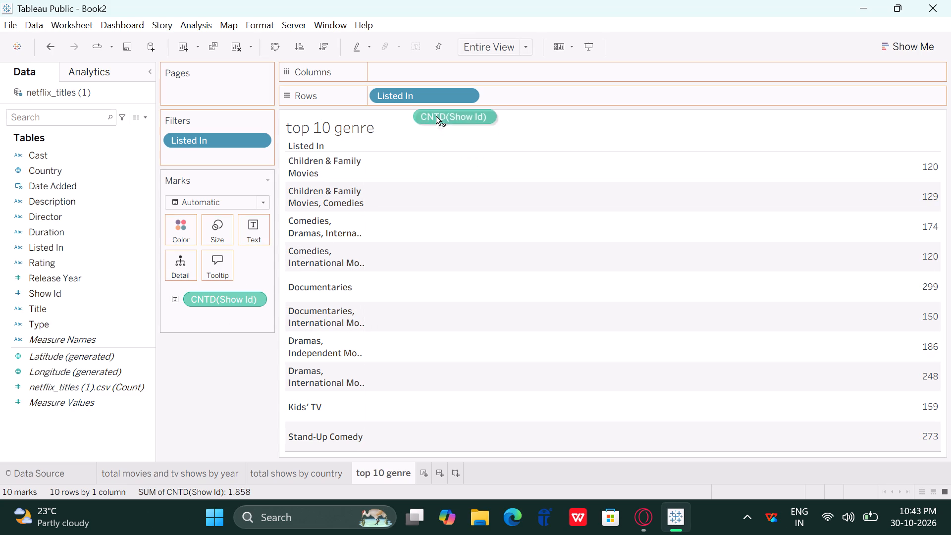
ctrl+drag(436, 116, 439, 48)
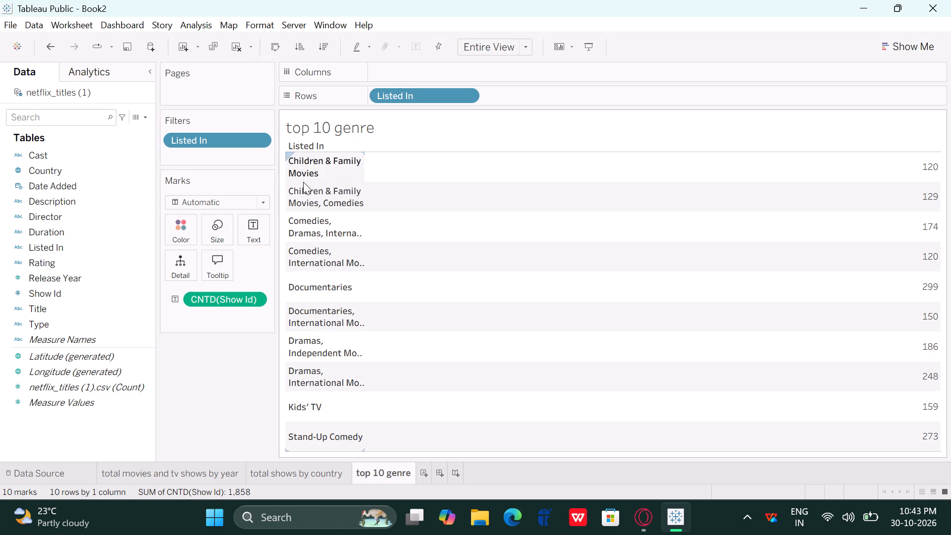
ctrl+drag(230, 292, 329, 216)
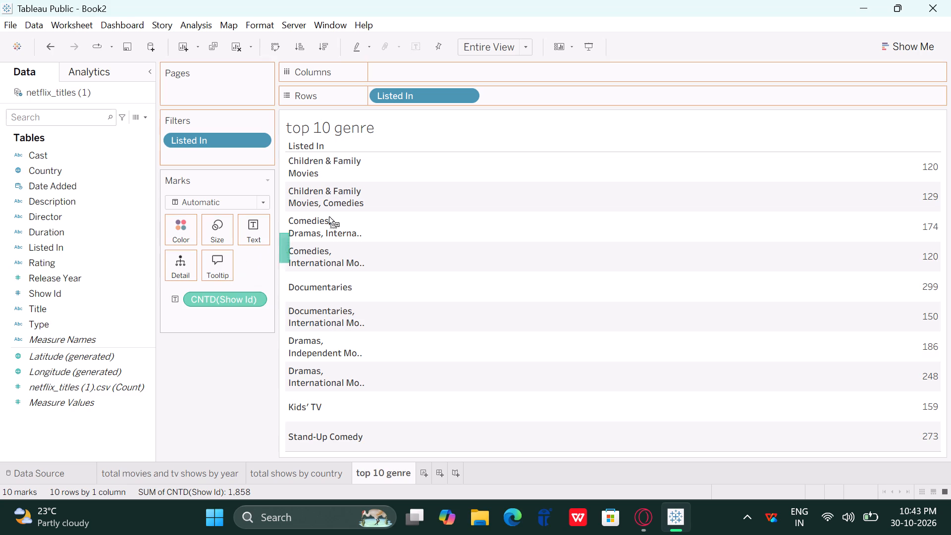
ctrl+drag(329, 216, 442, 75)
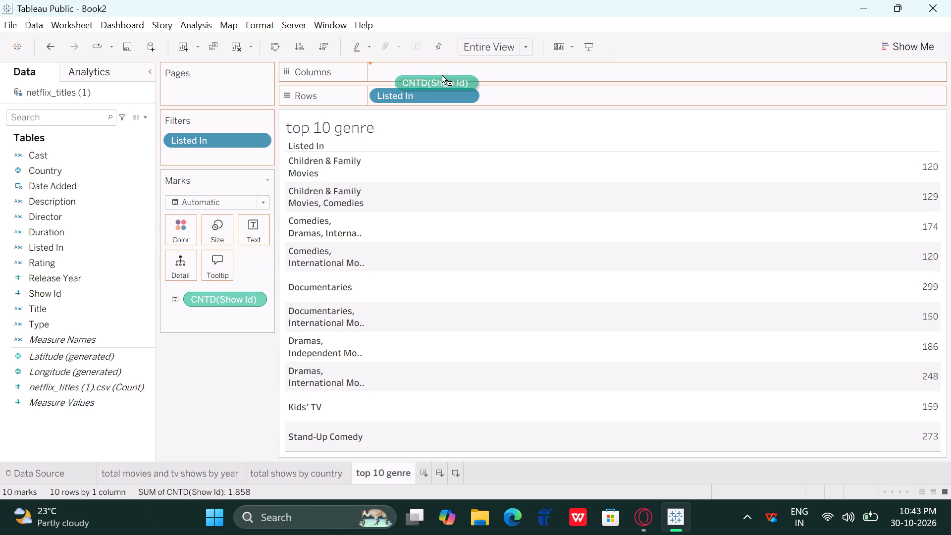
ctrl+drag(442, 75, 442, 69)
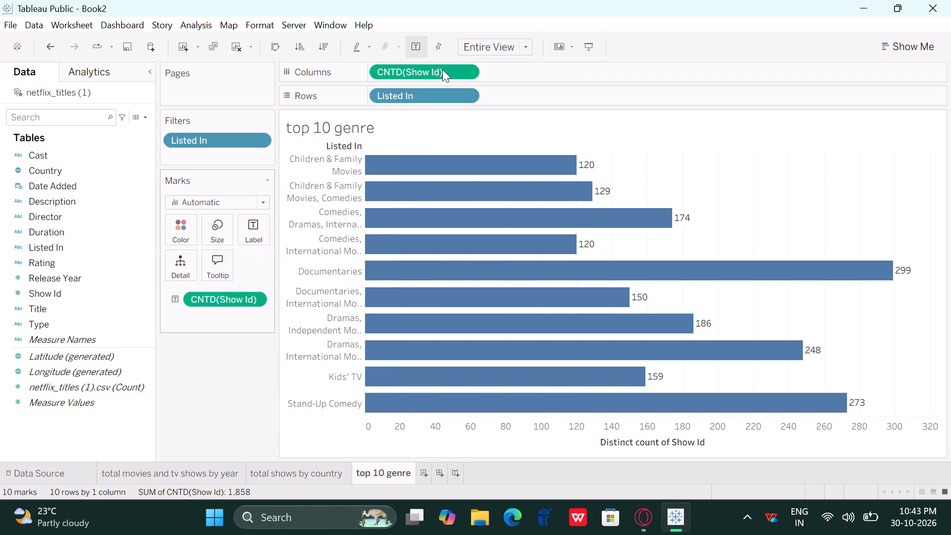
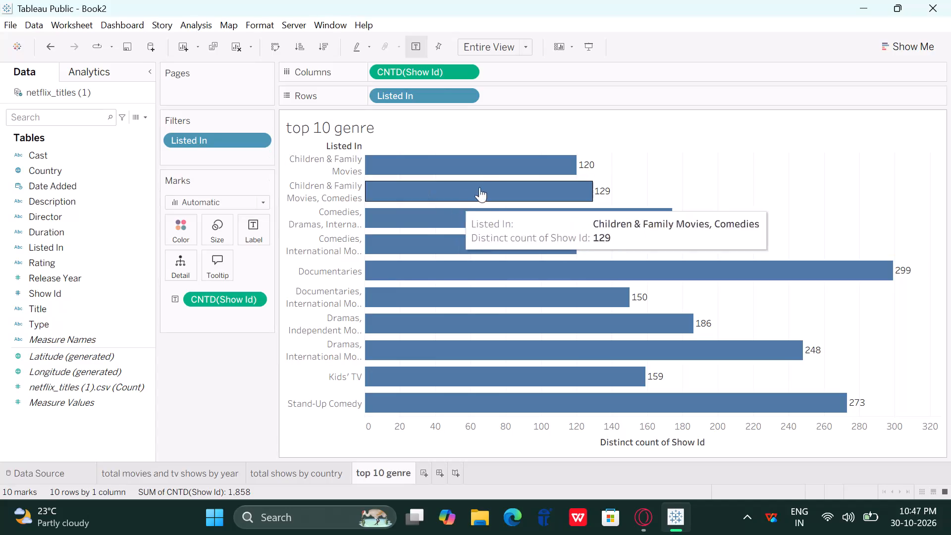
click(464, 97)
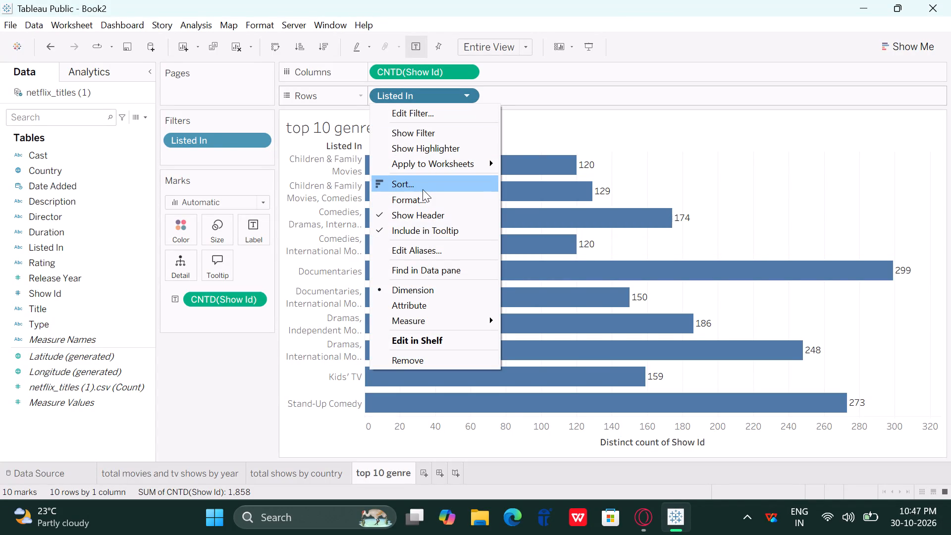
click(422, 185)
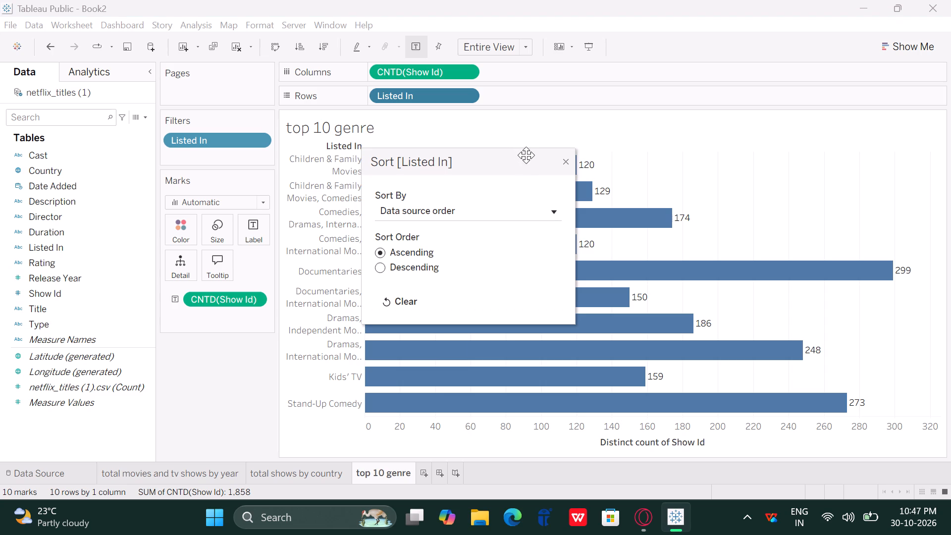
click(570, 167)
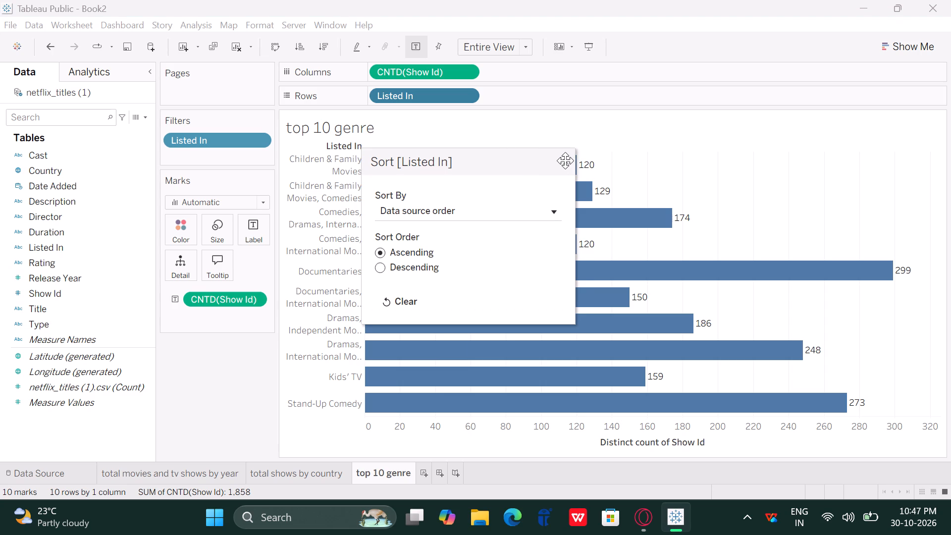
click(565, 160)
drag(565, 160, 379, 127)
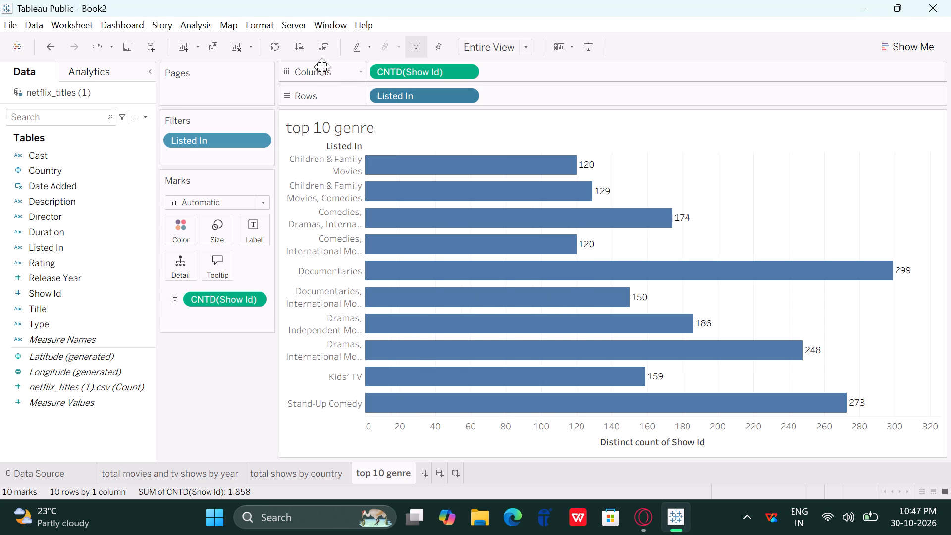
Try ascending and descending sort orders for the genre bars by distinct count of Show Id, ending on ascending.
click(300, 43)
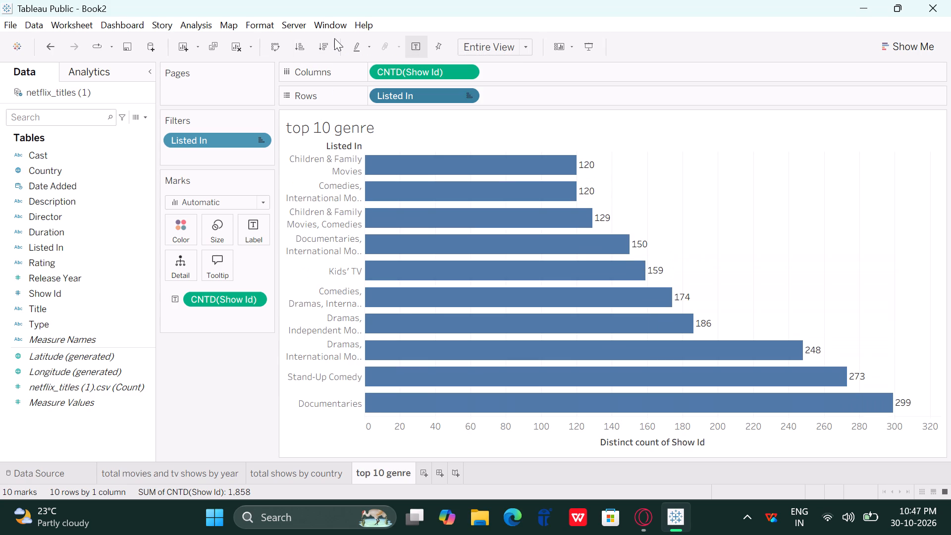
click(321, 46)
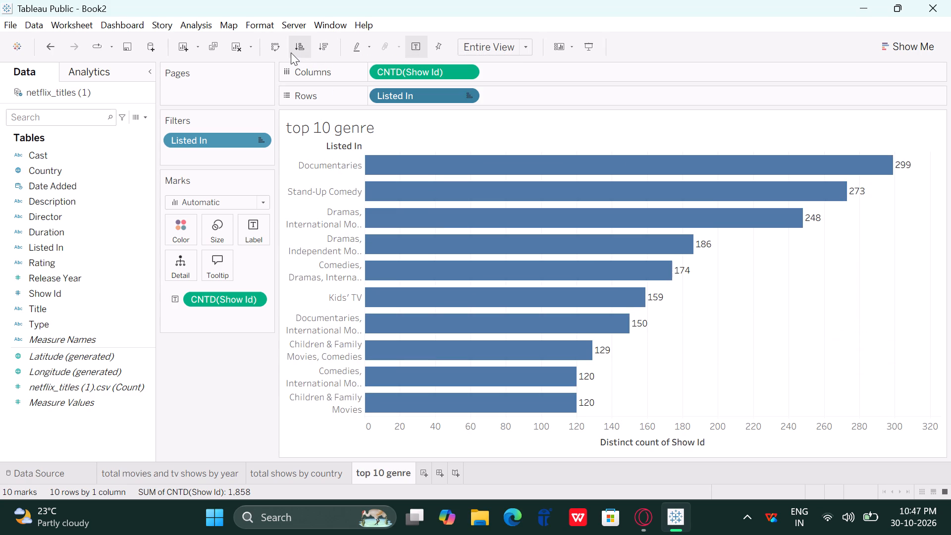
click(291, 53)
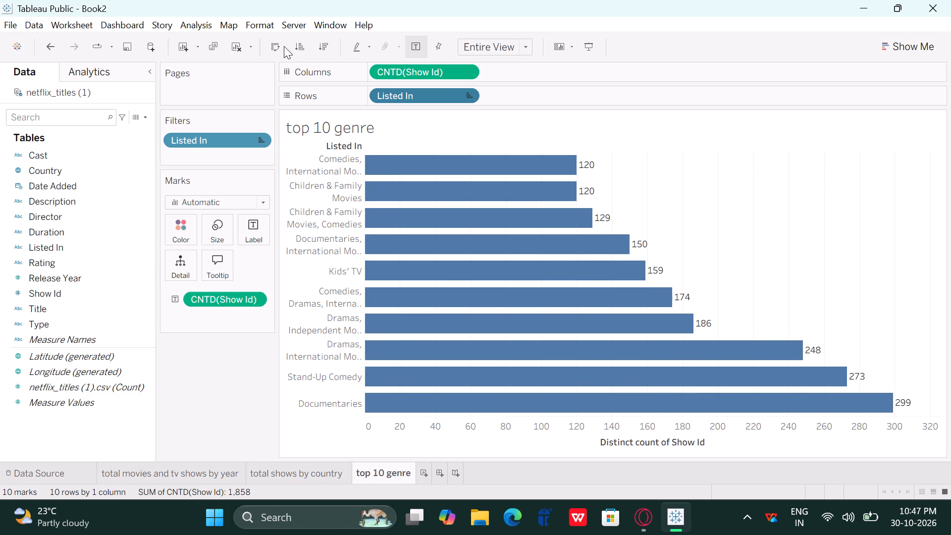
Sort the genres descending by distinct count of Show Id while rows and columns are swapped, and swap back to horizontal bars.
click(282, 46)
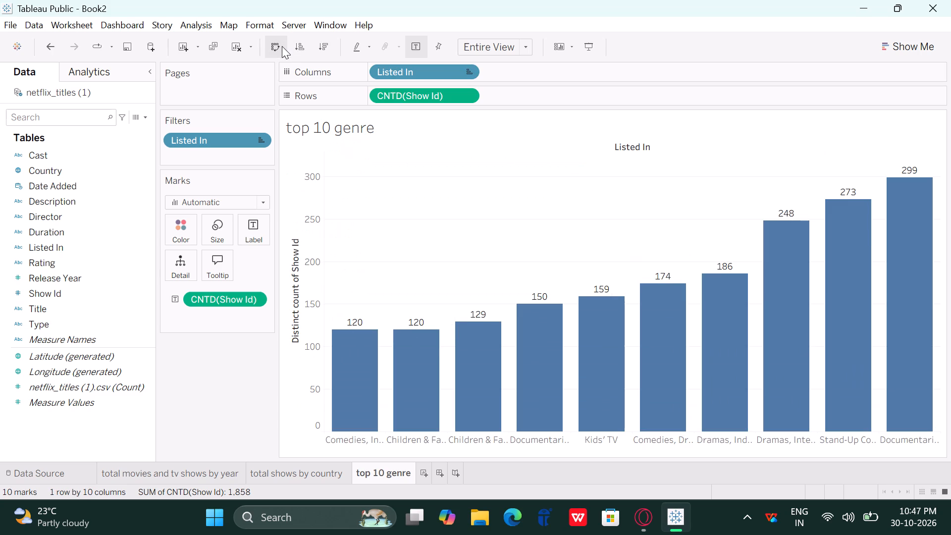
click(293, 42)
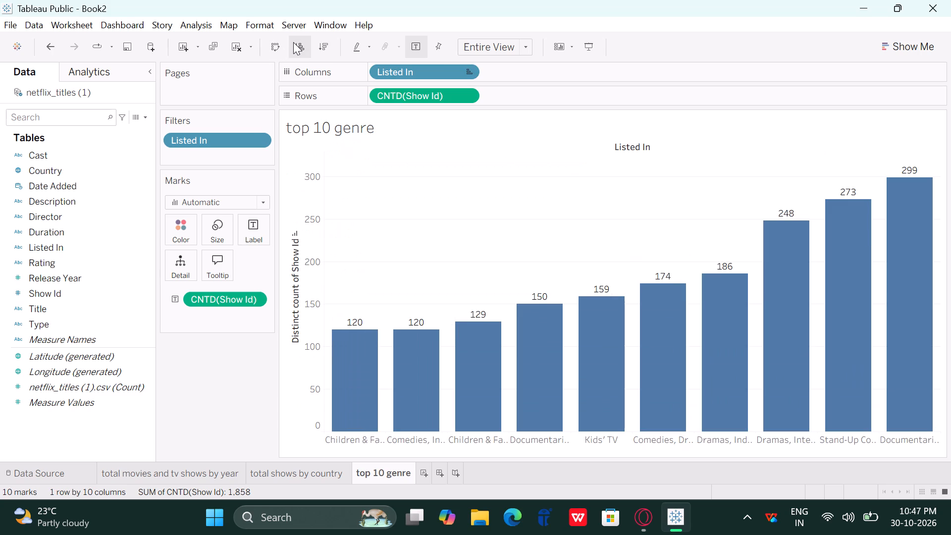
click(293, 42)
click(316, 45)
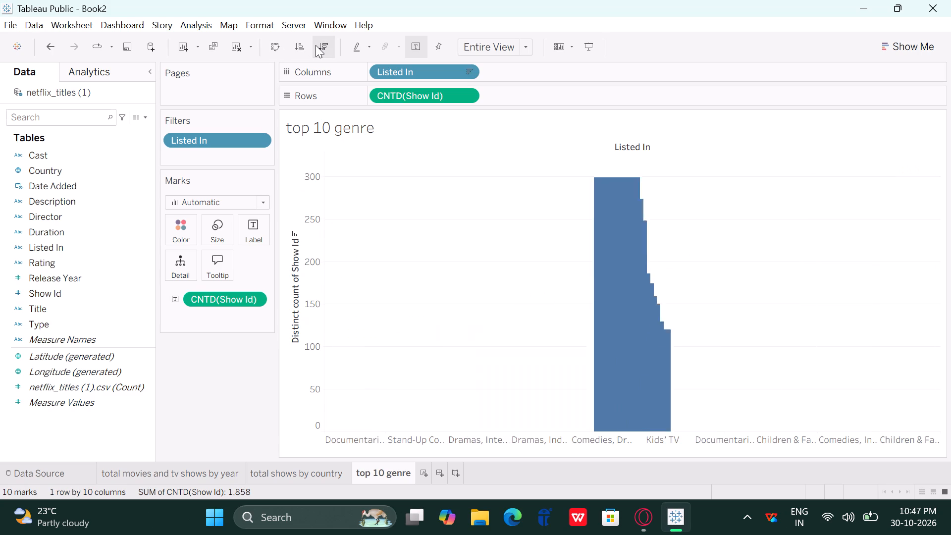
click(275, 46)
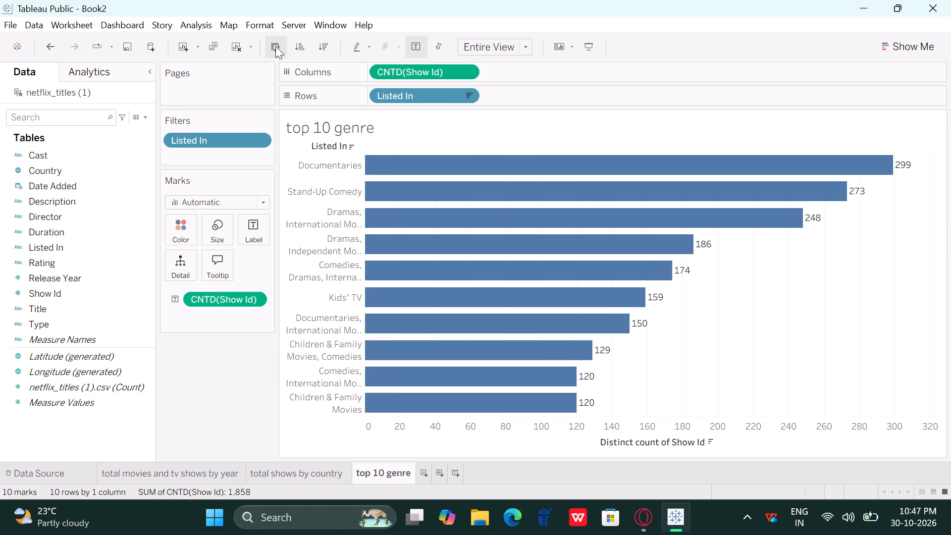
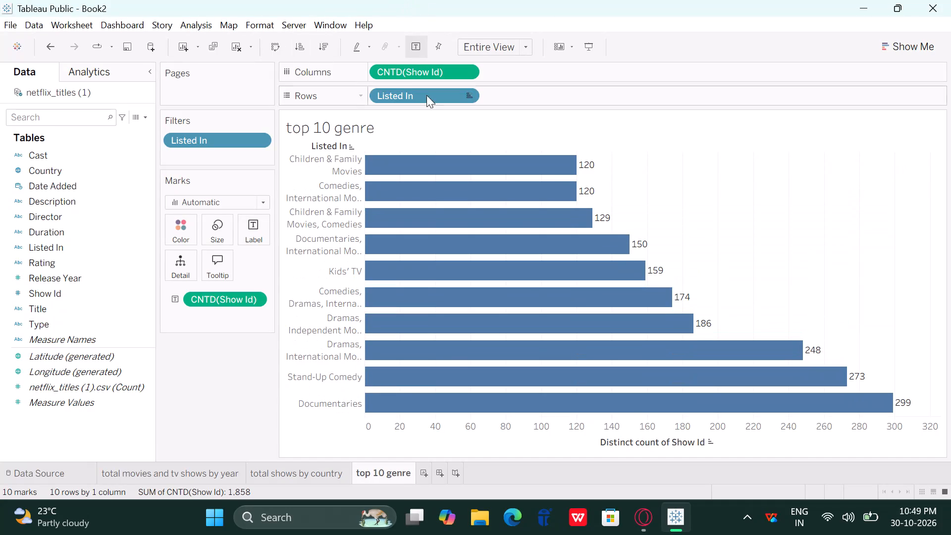
Sort the genre bars in descending order by distinct count of Show Id.
click(316, 44)
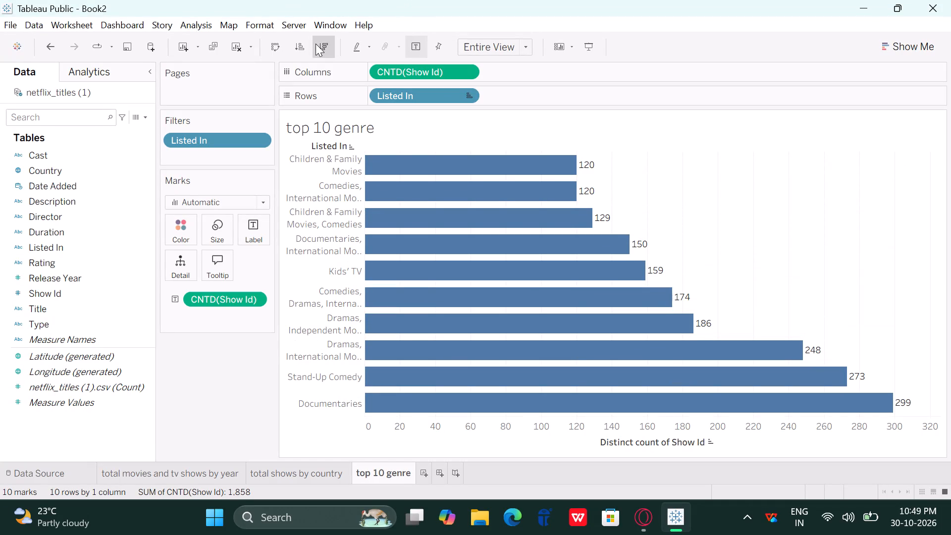
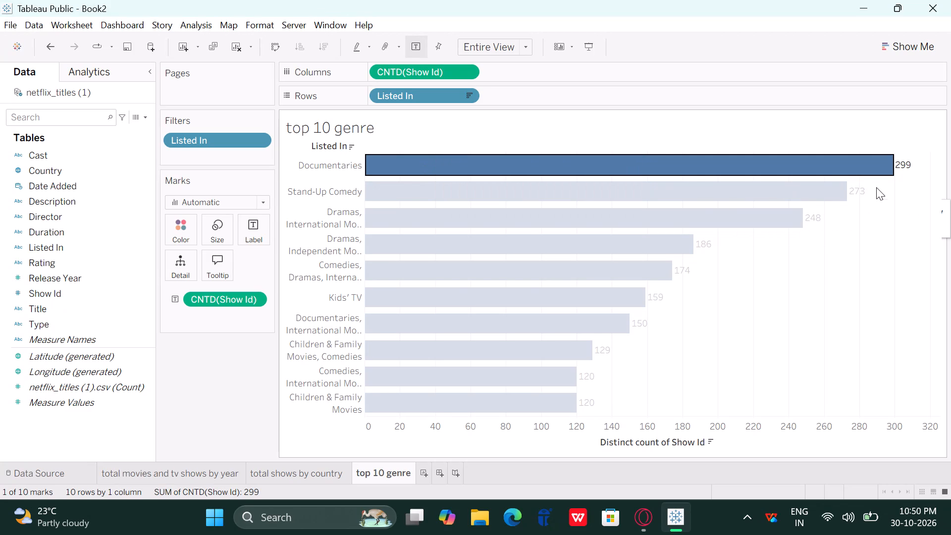
Deselect the Documentaries bar in the top 10 genre chart.
click(868, 288)
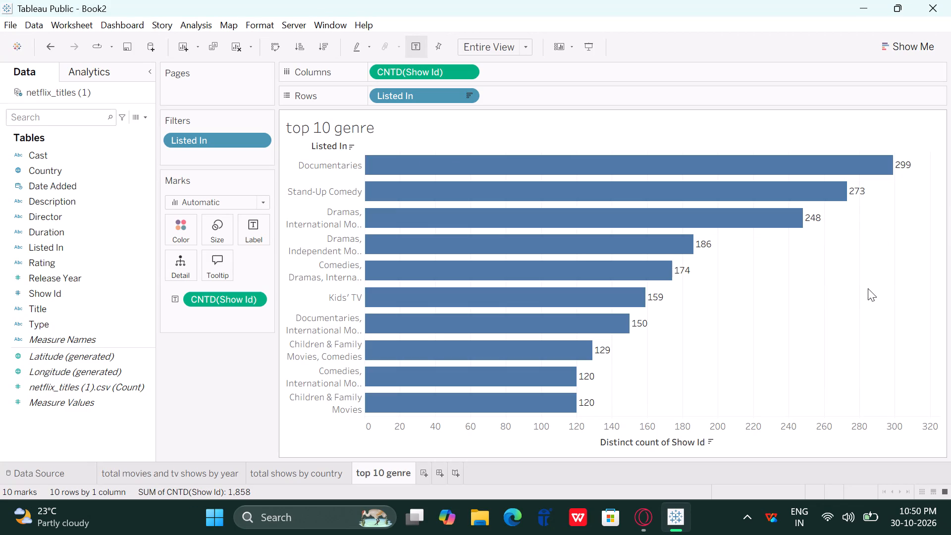
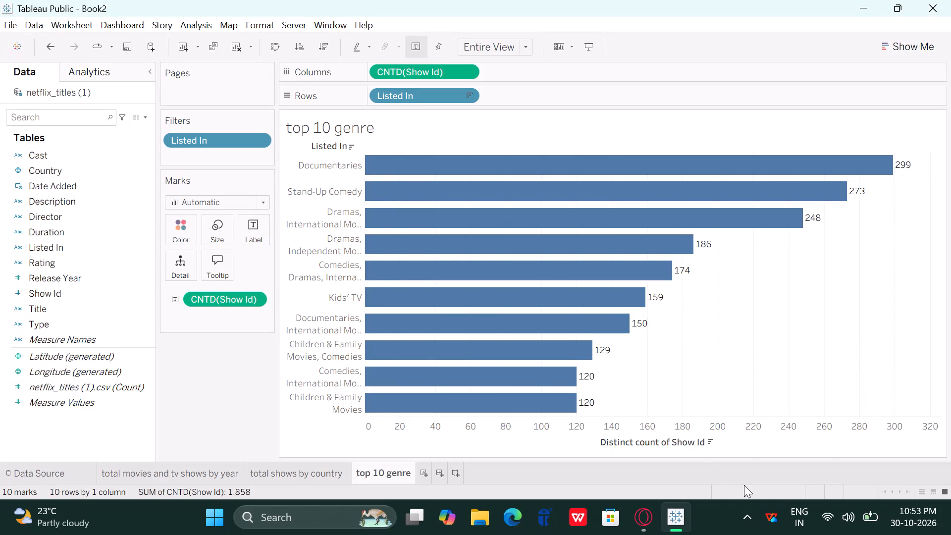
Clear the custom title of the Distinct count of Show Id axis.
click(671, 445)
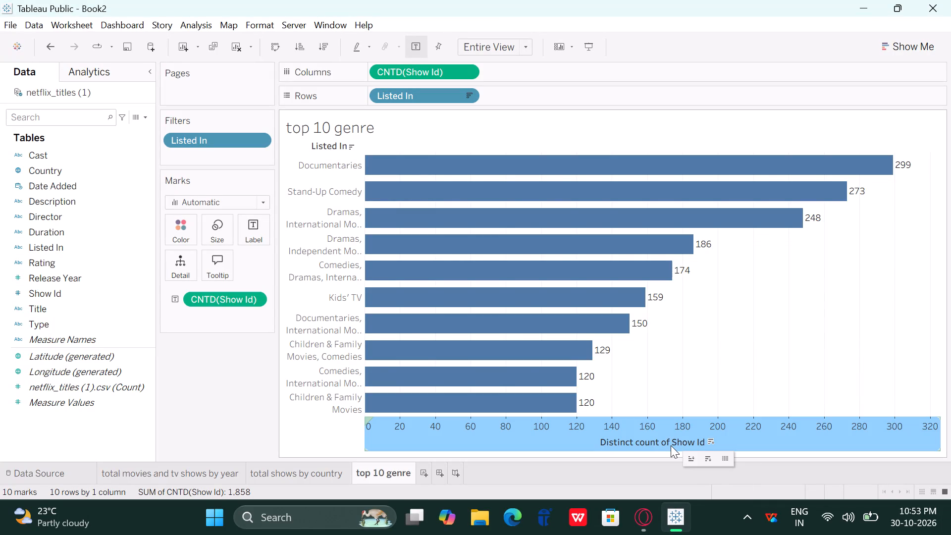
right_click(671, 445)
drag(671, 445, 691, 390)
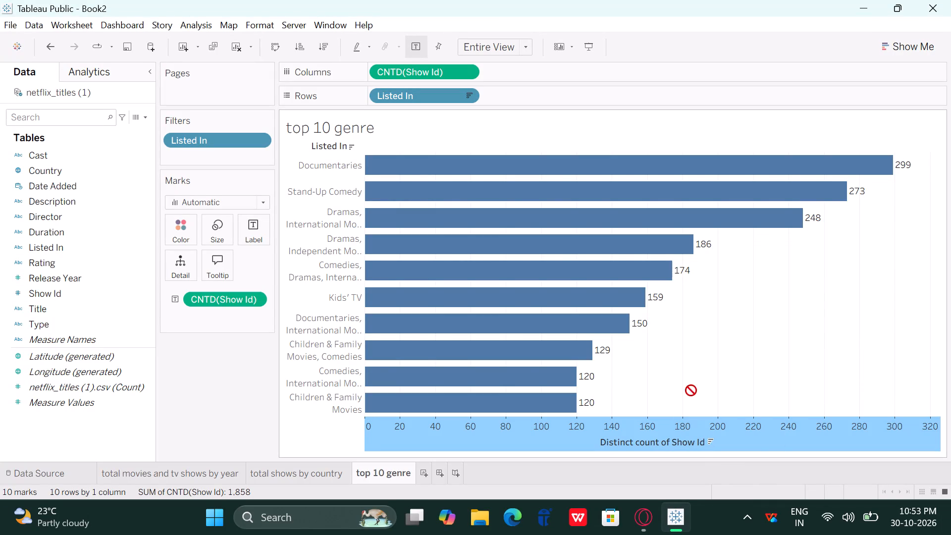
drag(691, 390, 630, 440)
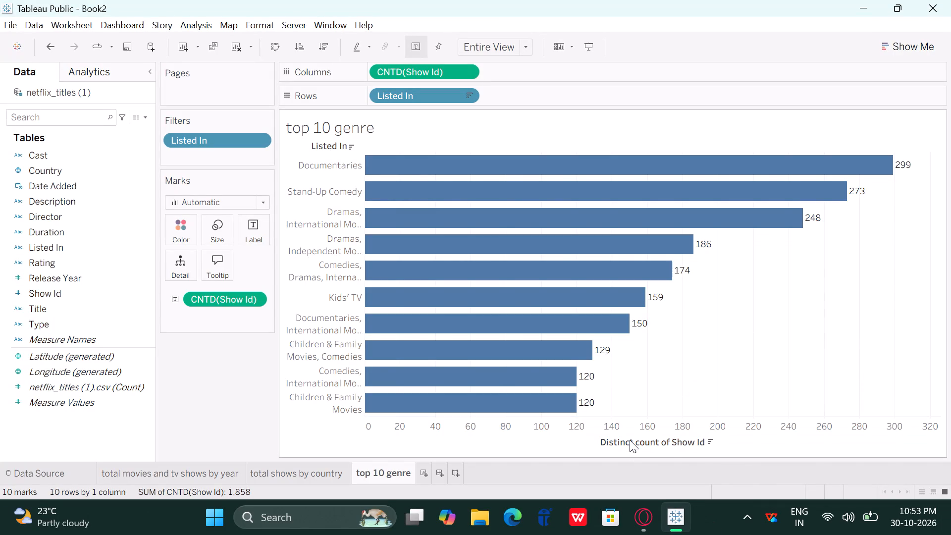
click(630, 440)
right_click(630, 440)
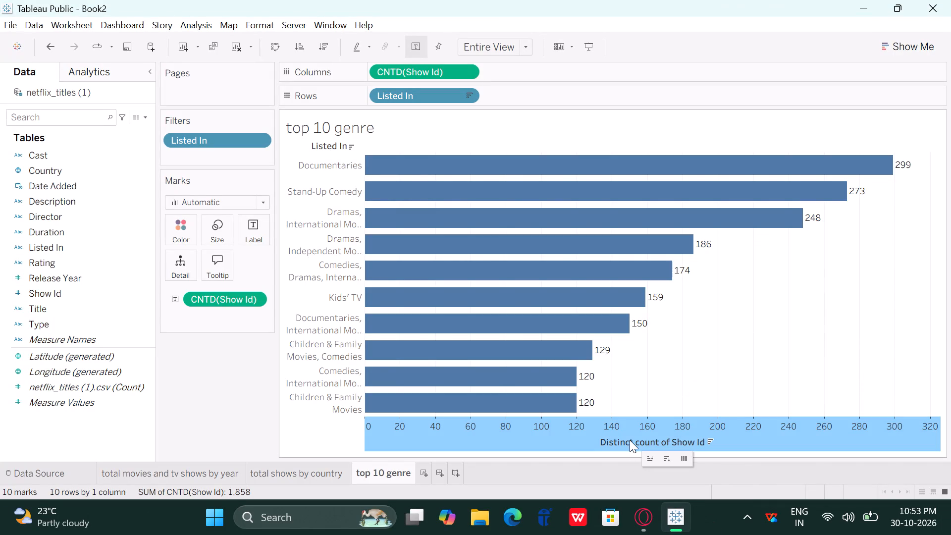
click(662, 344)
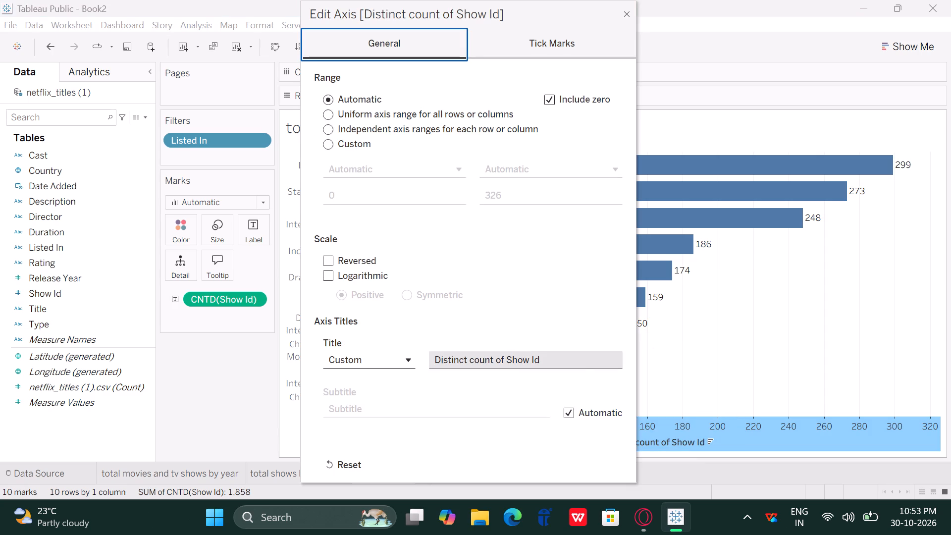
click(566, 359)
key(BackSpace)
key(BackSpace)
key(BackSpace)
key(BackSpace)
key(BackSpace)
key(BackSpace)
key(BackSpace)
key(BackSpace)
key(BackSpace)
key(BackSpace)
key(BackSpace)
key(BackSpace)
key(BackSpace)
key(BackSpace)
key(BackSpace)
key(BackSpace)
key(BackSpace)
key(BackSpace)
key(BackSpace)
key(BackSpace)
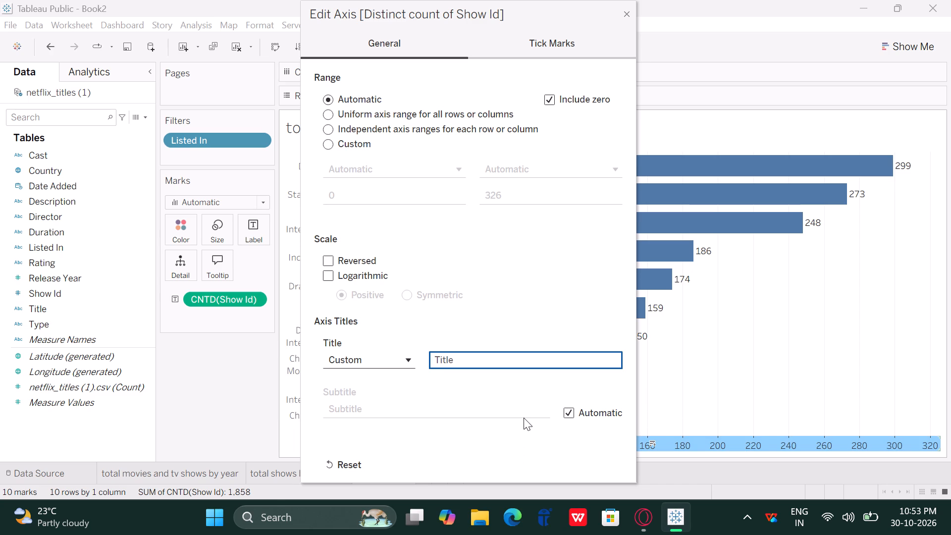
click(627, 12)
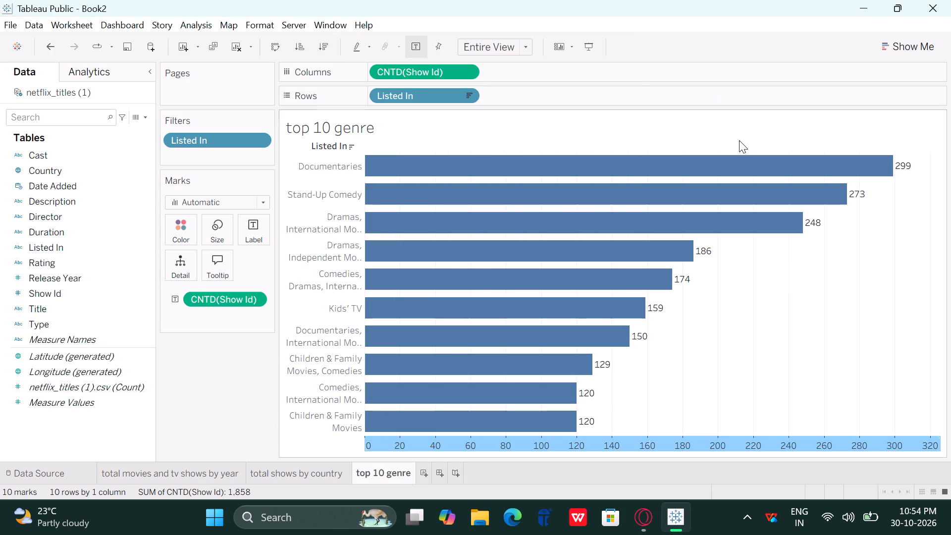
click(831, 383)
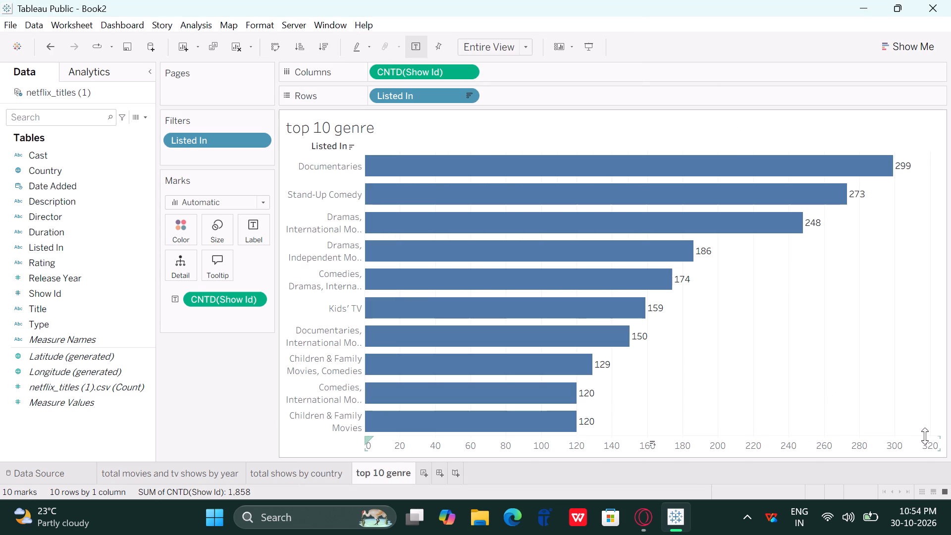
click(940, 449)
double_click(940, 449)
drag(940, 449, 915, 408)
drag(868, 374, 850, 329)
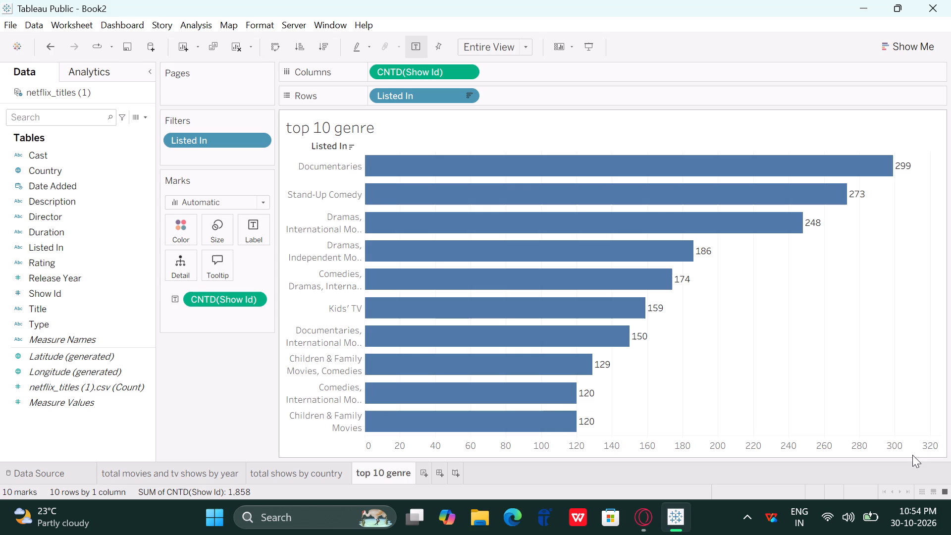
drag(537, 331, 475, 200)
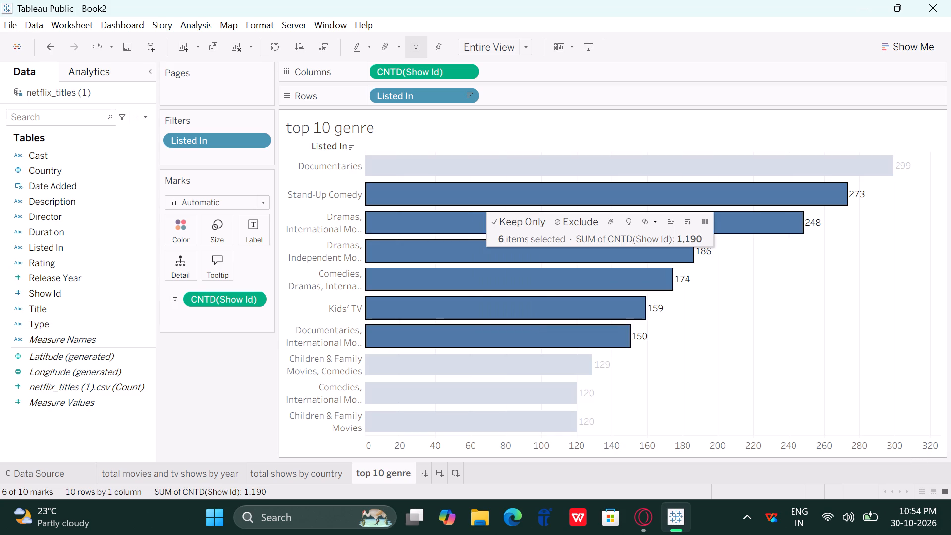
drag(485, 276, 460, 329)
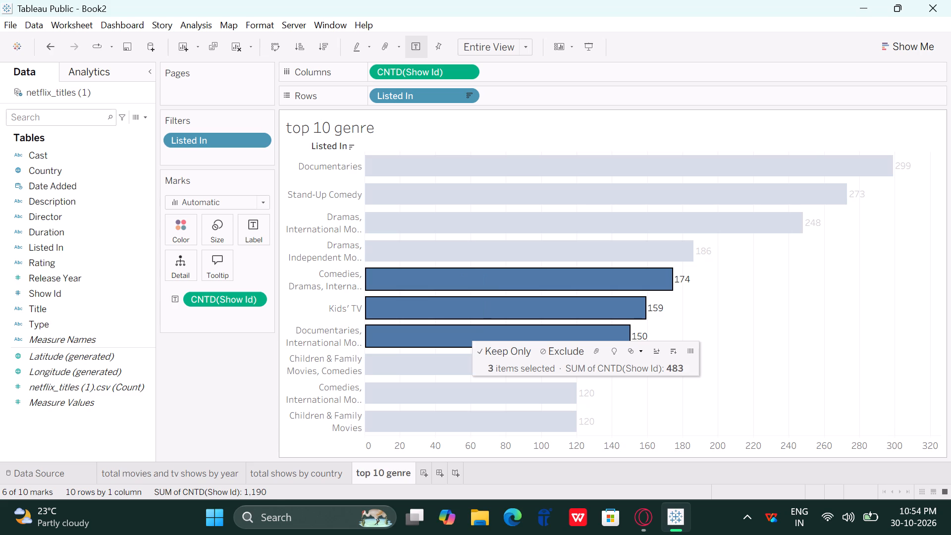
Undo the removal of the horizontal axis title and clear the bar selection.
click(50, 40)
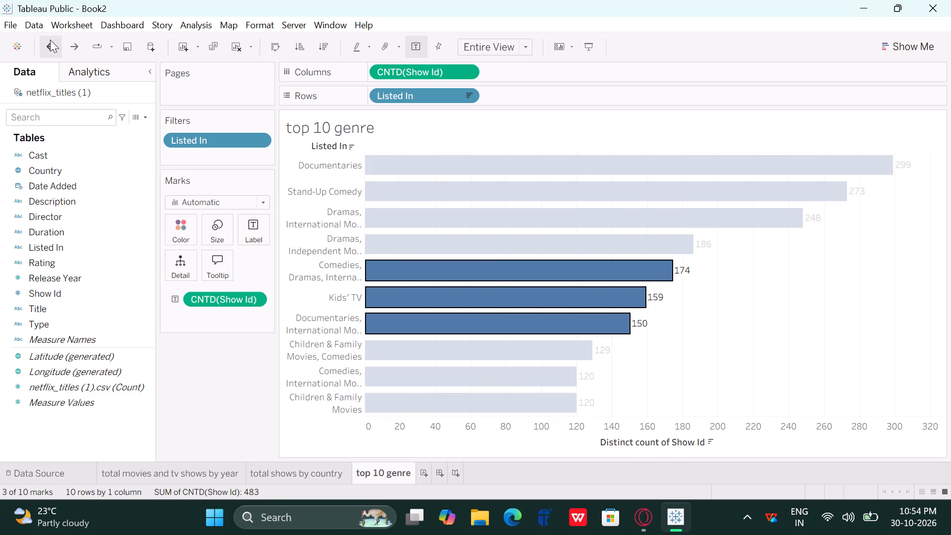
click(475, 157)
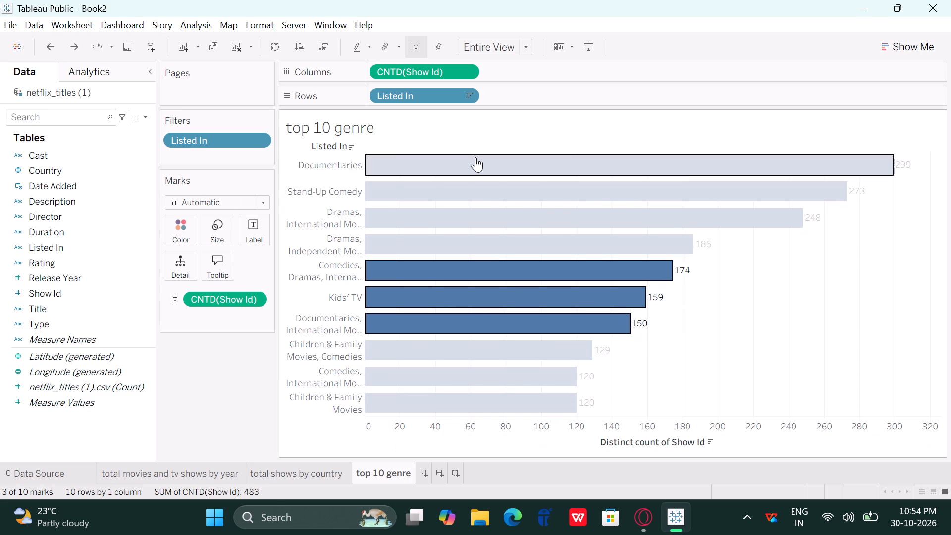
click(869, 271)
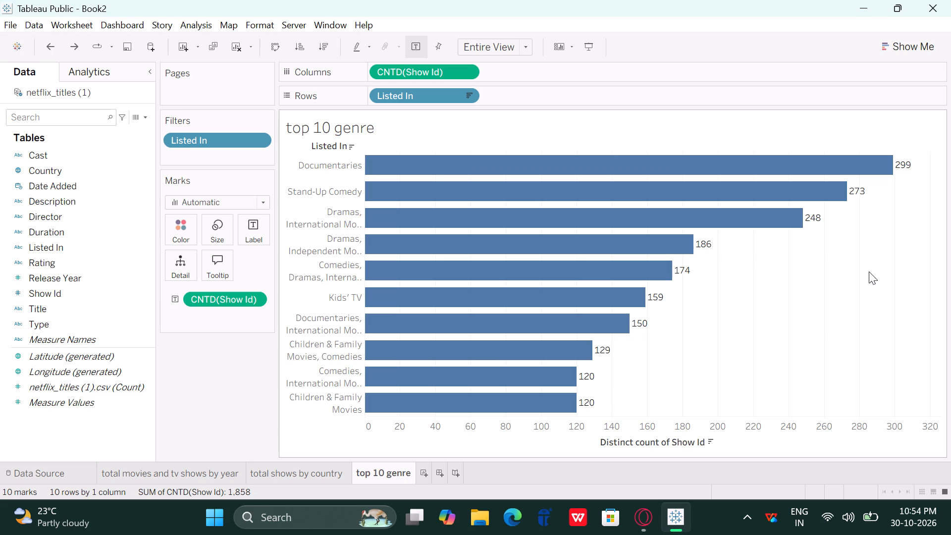
Change the custom title of the Distinct count of Show Id axis to "Title".
click(686, 439)
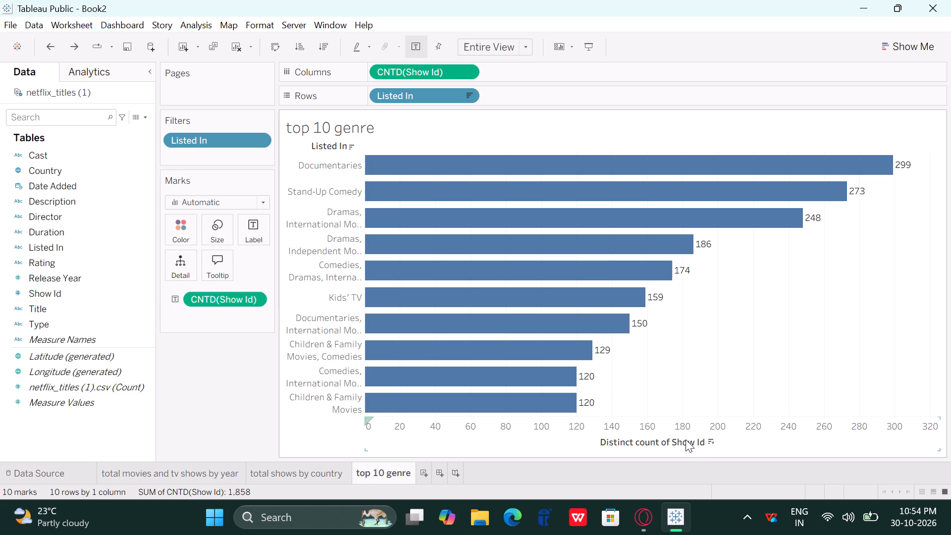
right_click(686, 439)
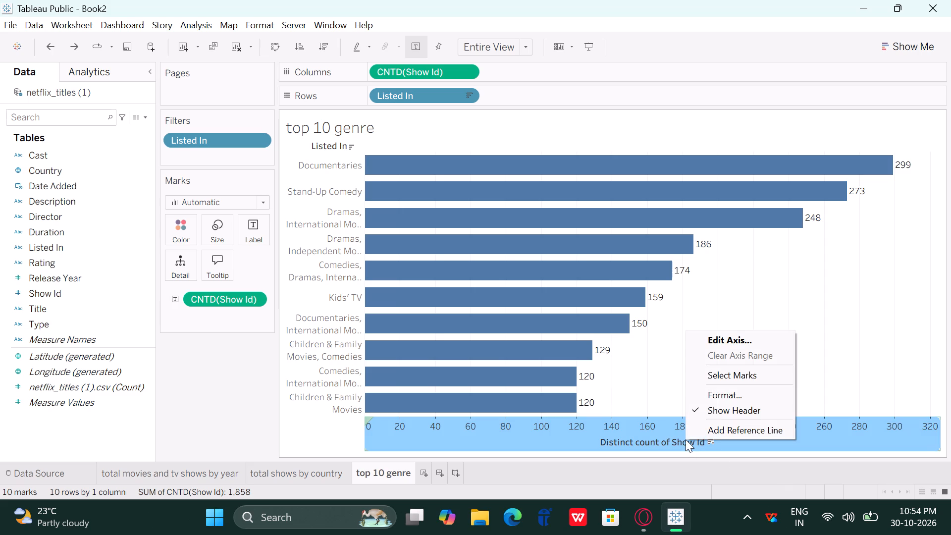
click(731, 345)
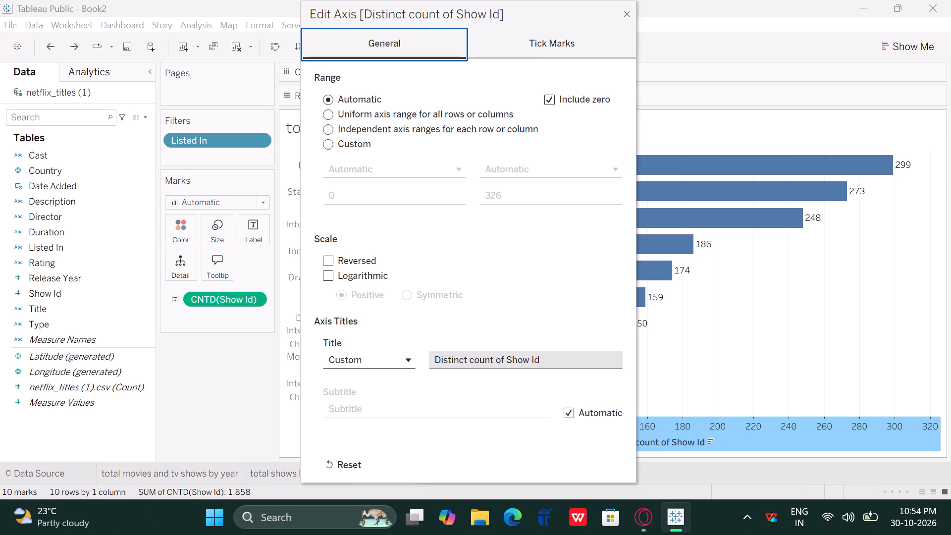
key(BackSpace)
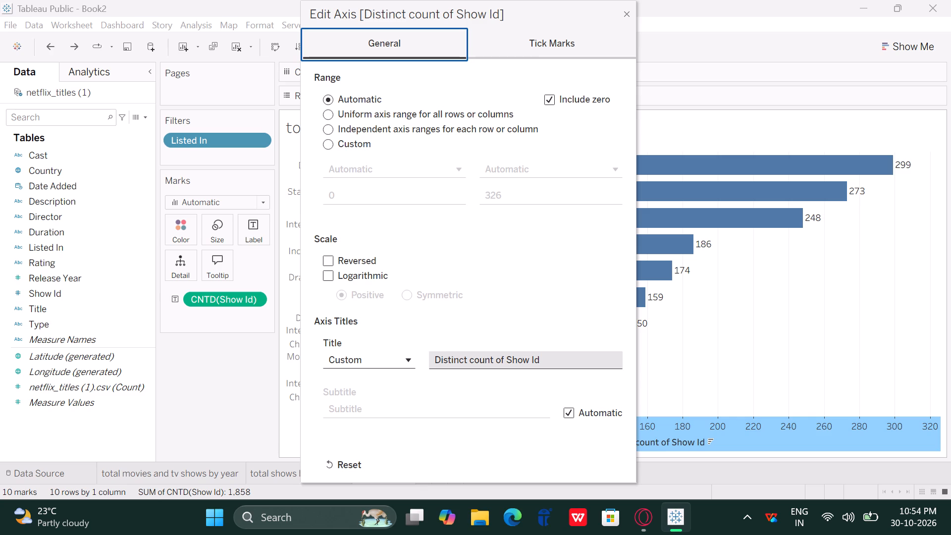
click(576, 367)
key(BackSpace)
key(BackSpace)
key(BackSpace)
key(BackSpace)
key(BackSpace)
key(BackSpace)
key(BackSpace)
key(BackSpace)
key(BackSpace)
key(BackSpace)
key(BackSpace)
key(BackSpace)
key(BackSpace)
key(BackSpace)
key(BackSpace)
key(BackSpace)
key(BackSpace)
key(BackSpace)
key(BackSpace)
key(BackSpace)
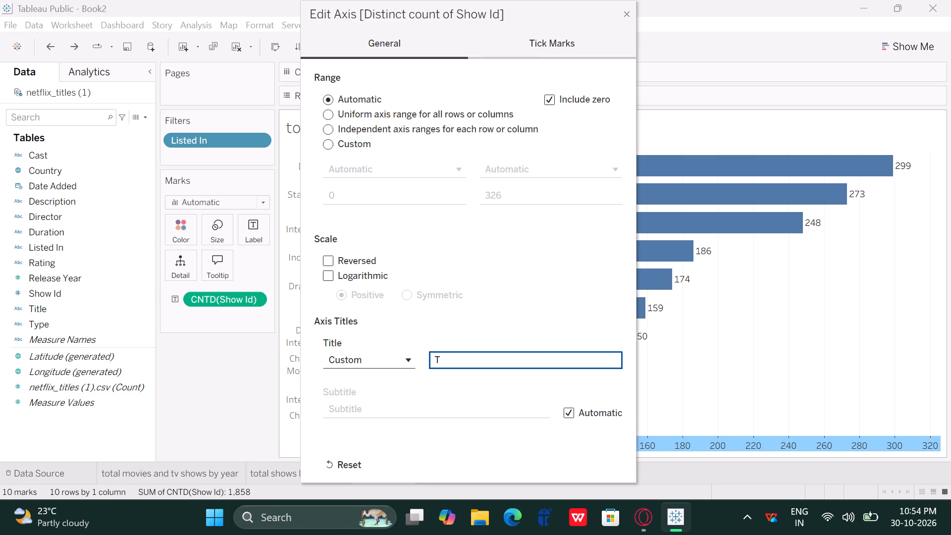
text(it)
text(le)
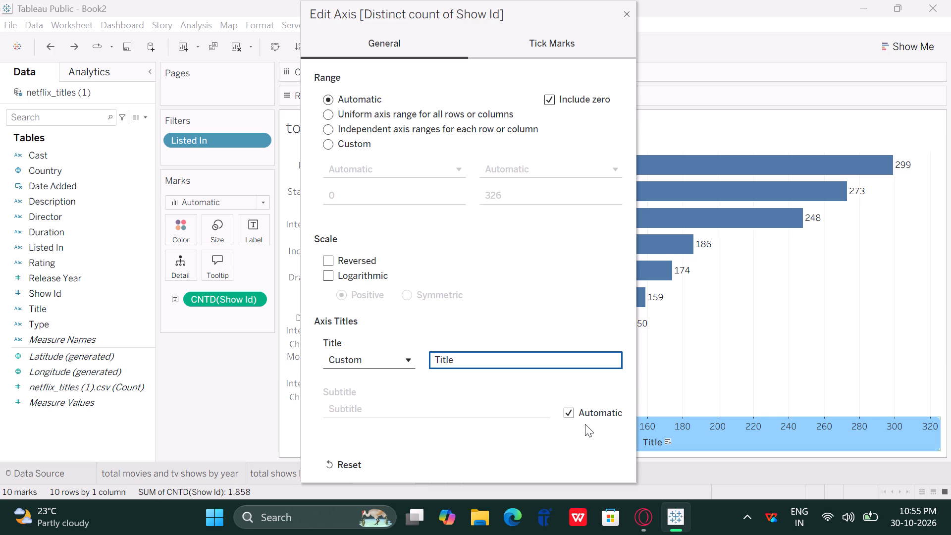
click(625, 17)
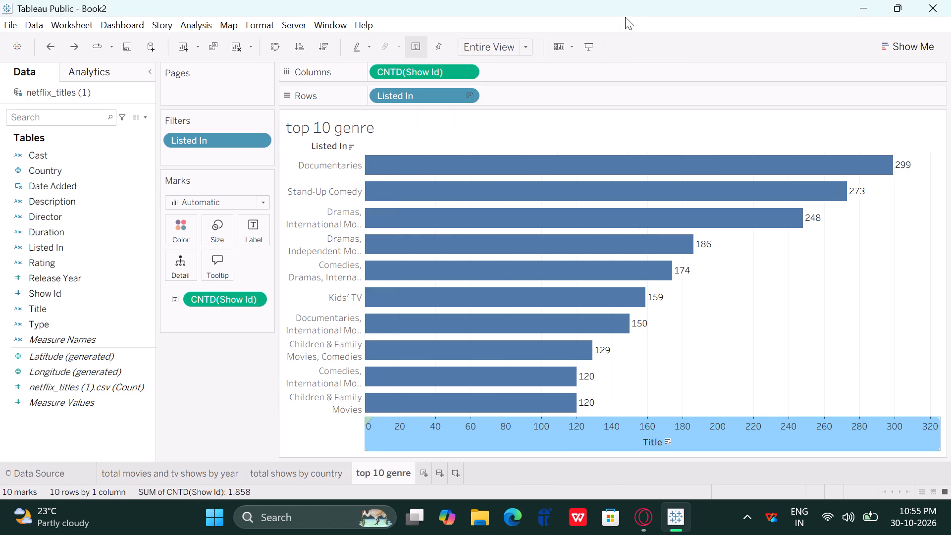
click(827, 300)
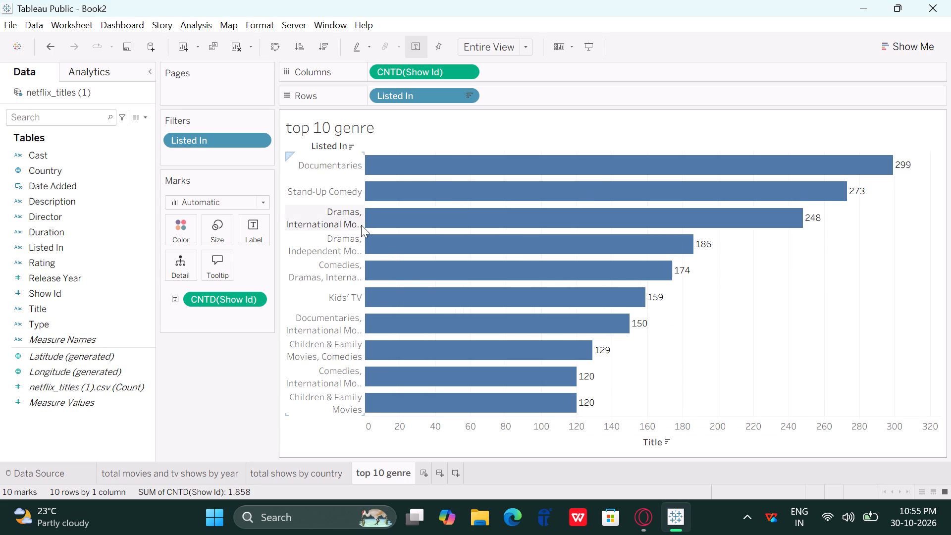
Widen the Listed In row header area slightly to give the genre names more room, leaving no bar selected.
drag(367, 222, 369, 222)
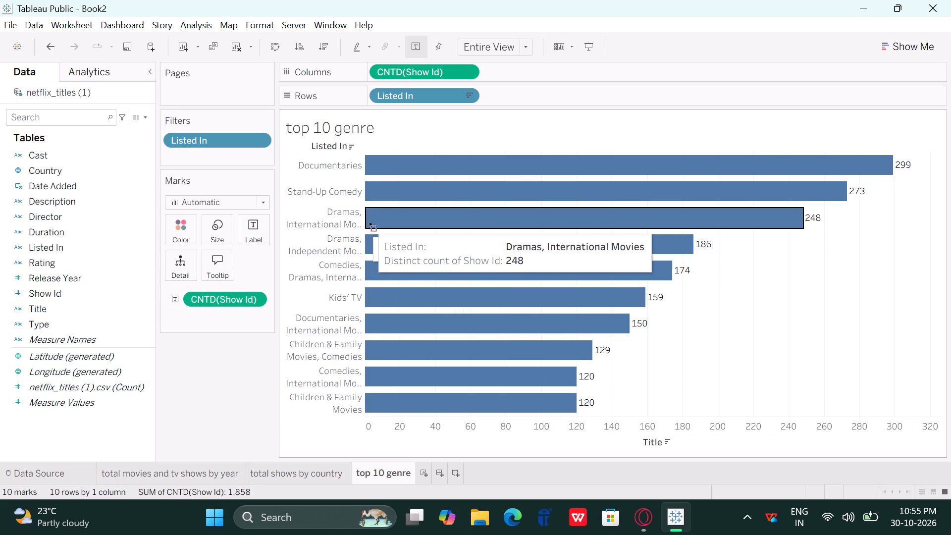
drag(369, 222, 423, 223)
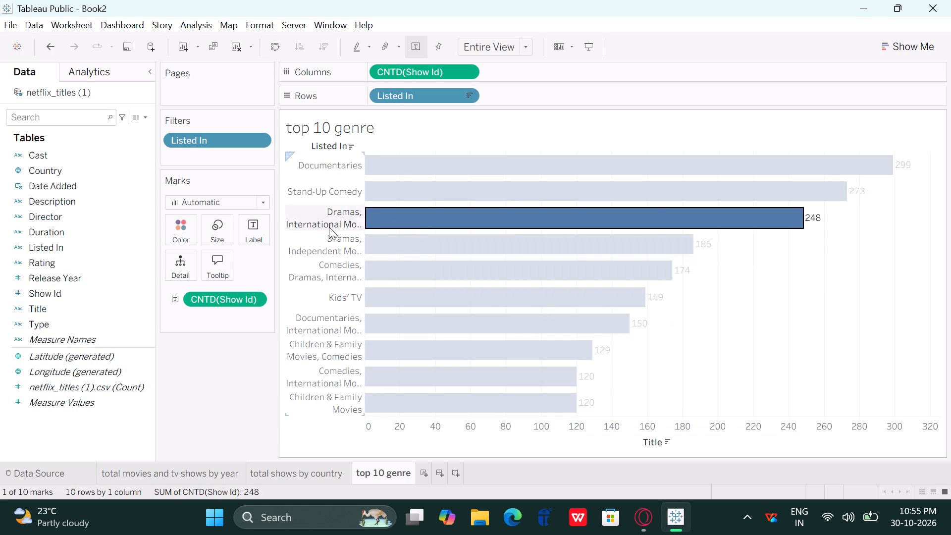
drag(364, 219, 381, 219)
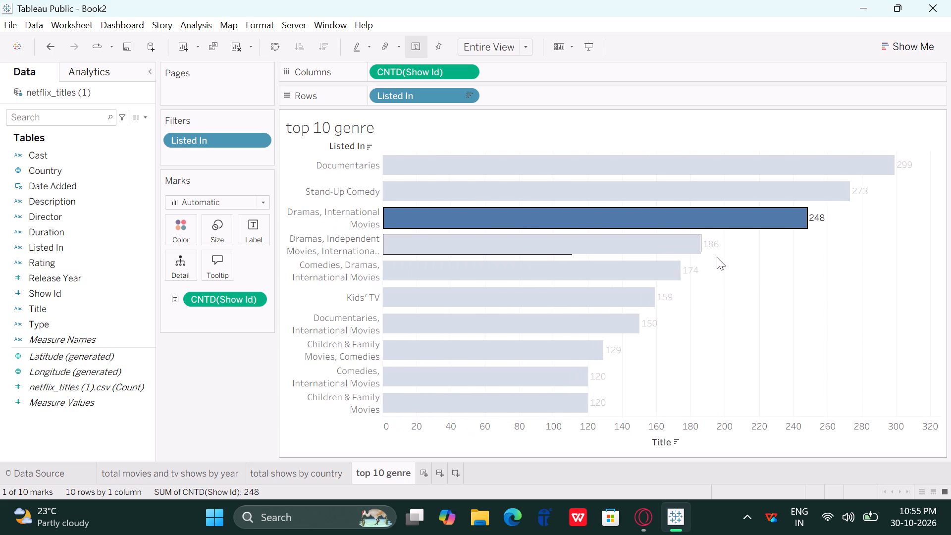
click(757, 277)
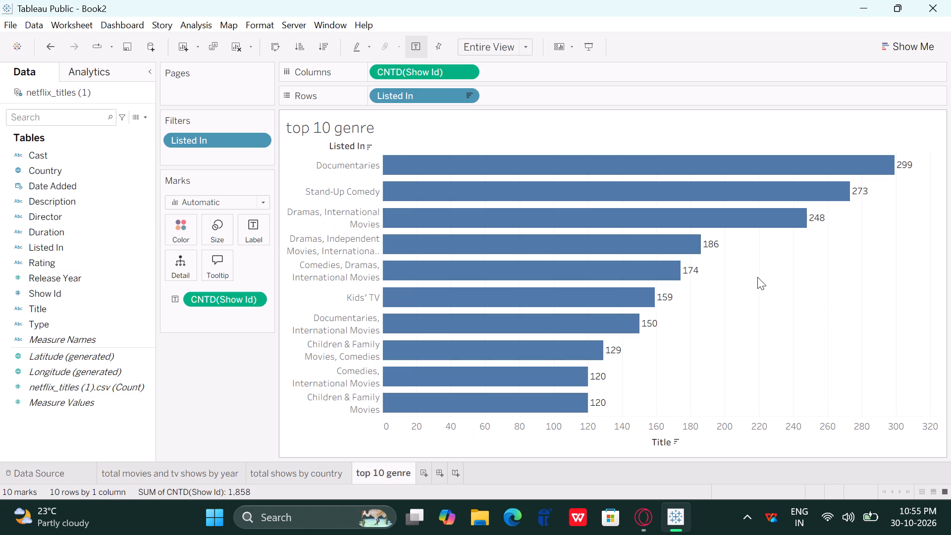
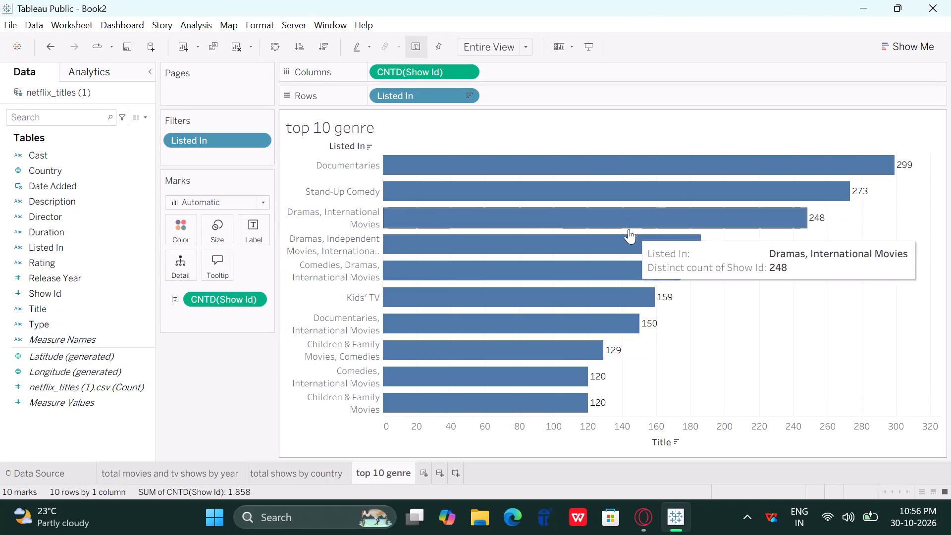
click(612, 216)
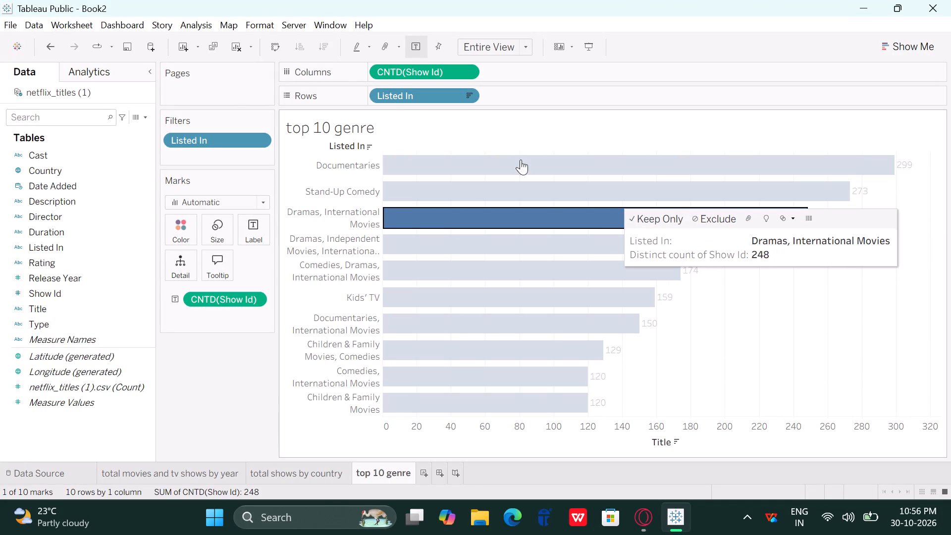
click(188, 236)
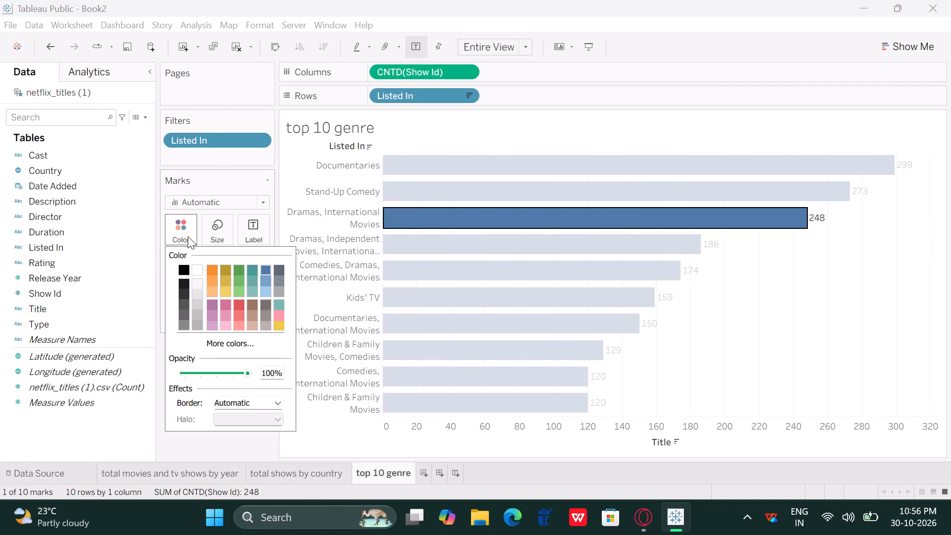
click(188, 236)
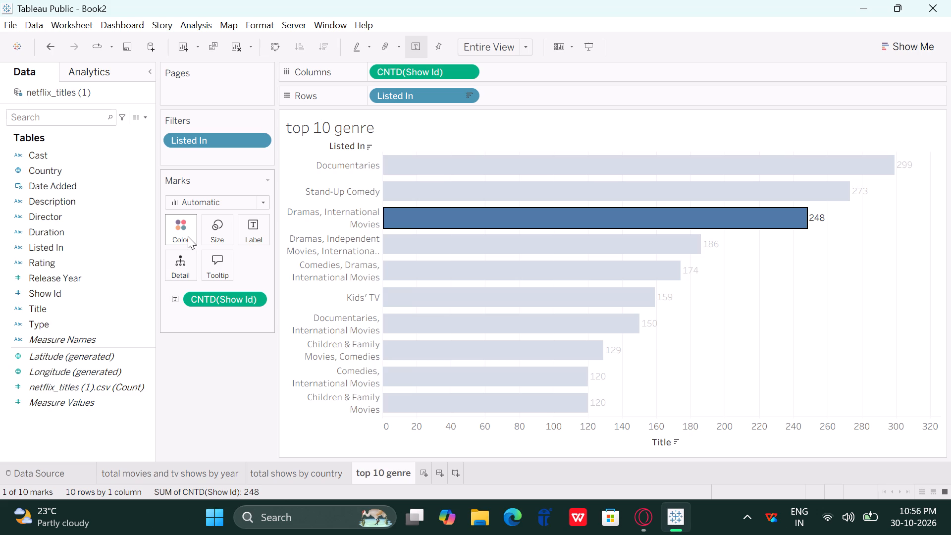
Add Show Id to the marks' Color, filtered to the top 10 by Count (Distinct) of Show Id.
drag(55, 293, 69, 284)
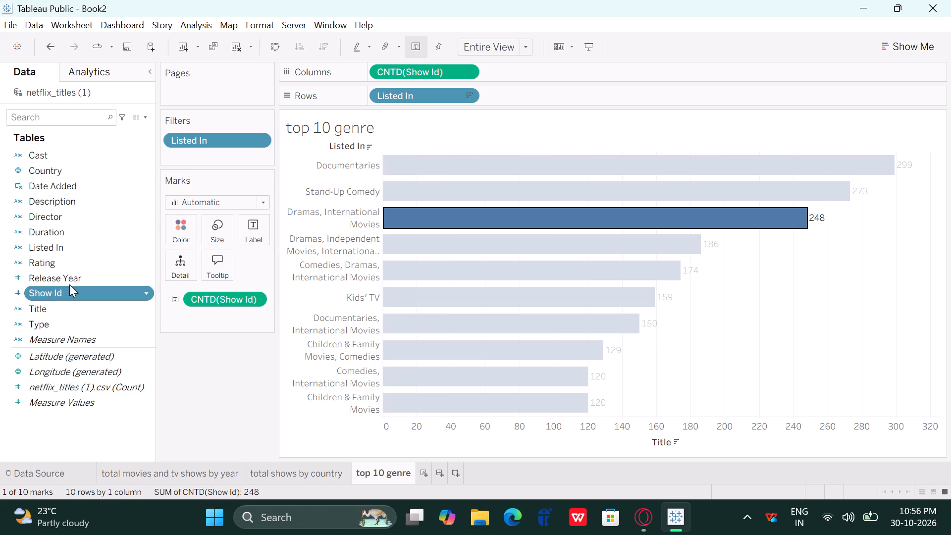
drag(69, 284, 195, 234)
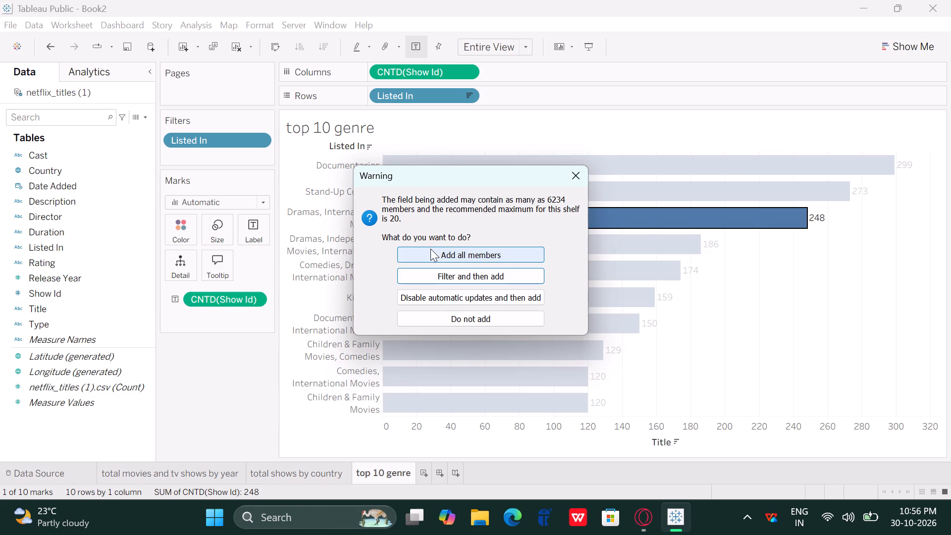
click(471, 273)
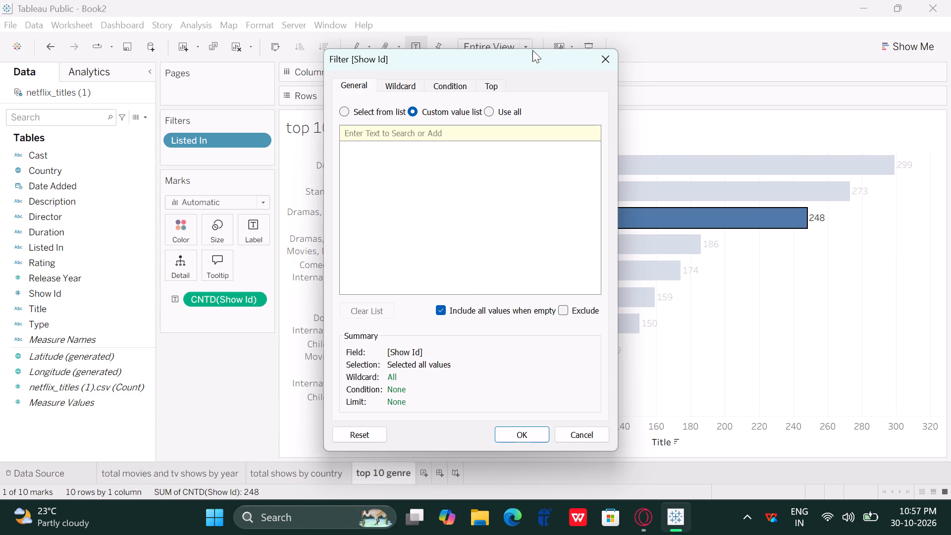
click(493, 86)
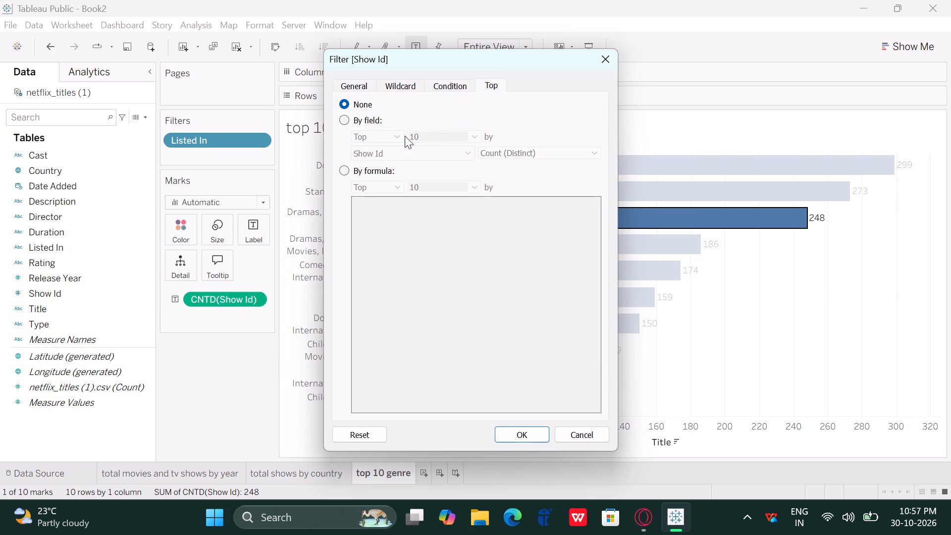
click(344, 119)
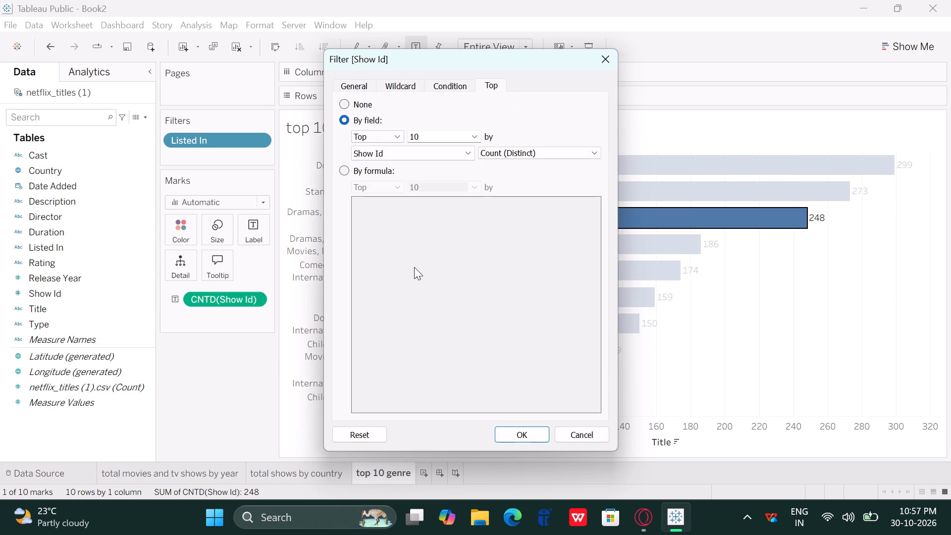
click(529, 432)
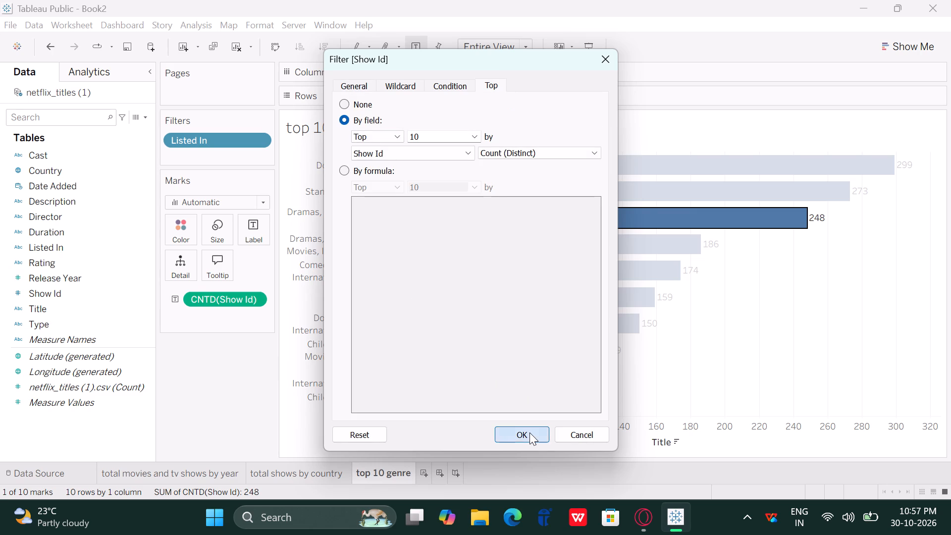
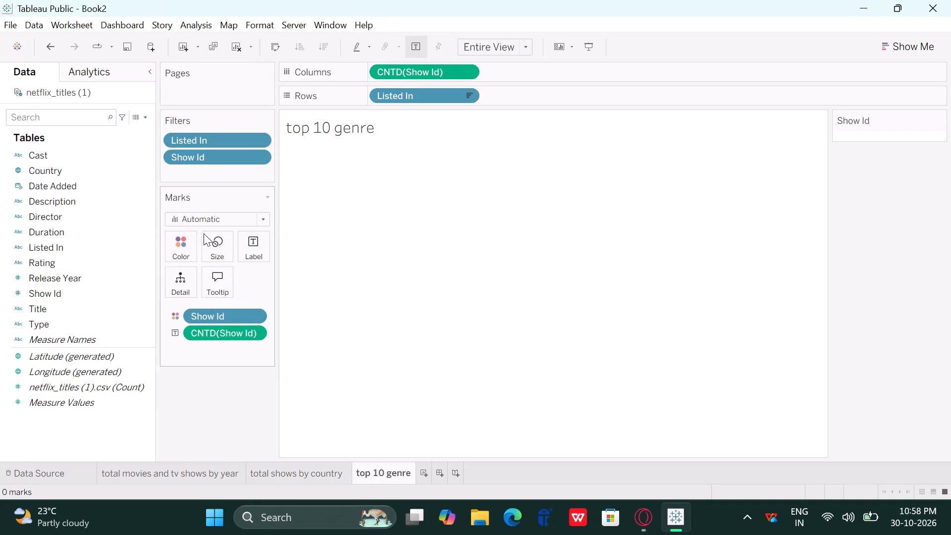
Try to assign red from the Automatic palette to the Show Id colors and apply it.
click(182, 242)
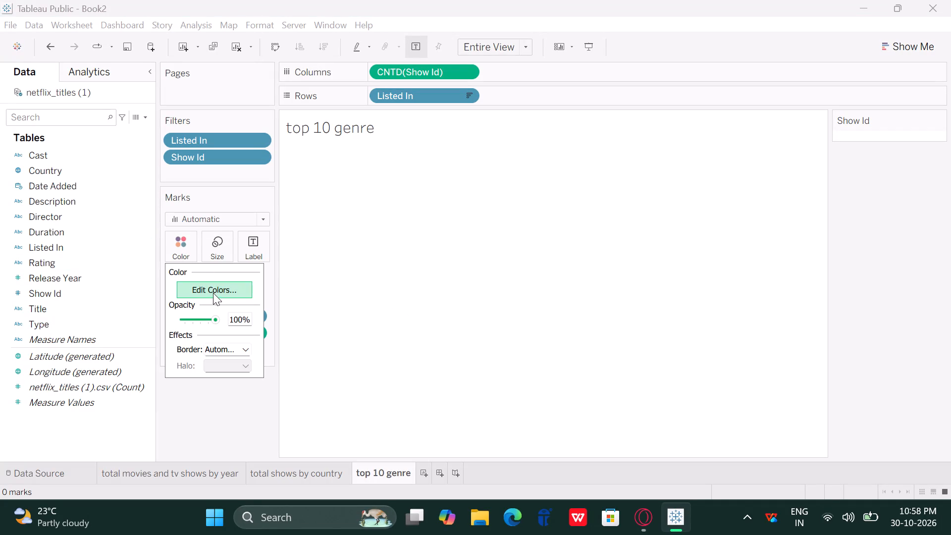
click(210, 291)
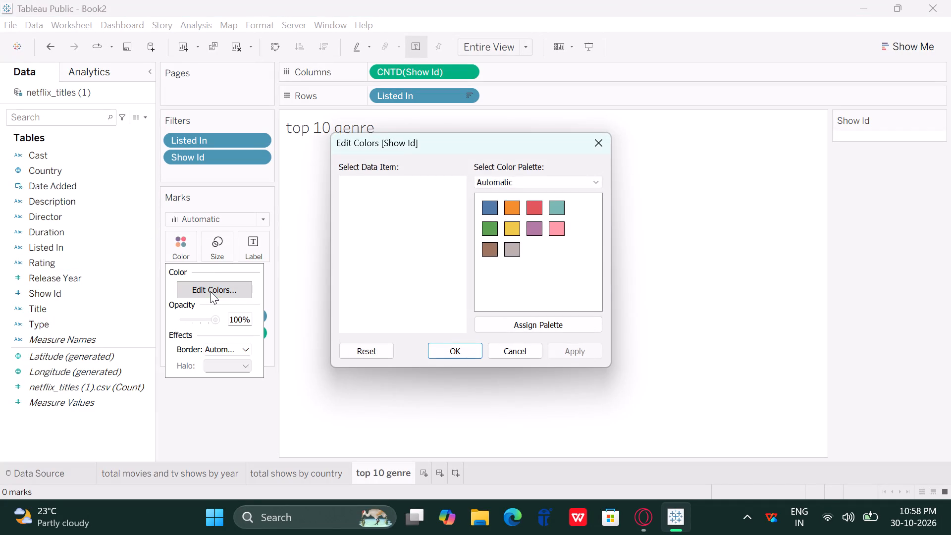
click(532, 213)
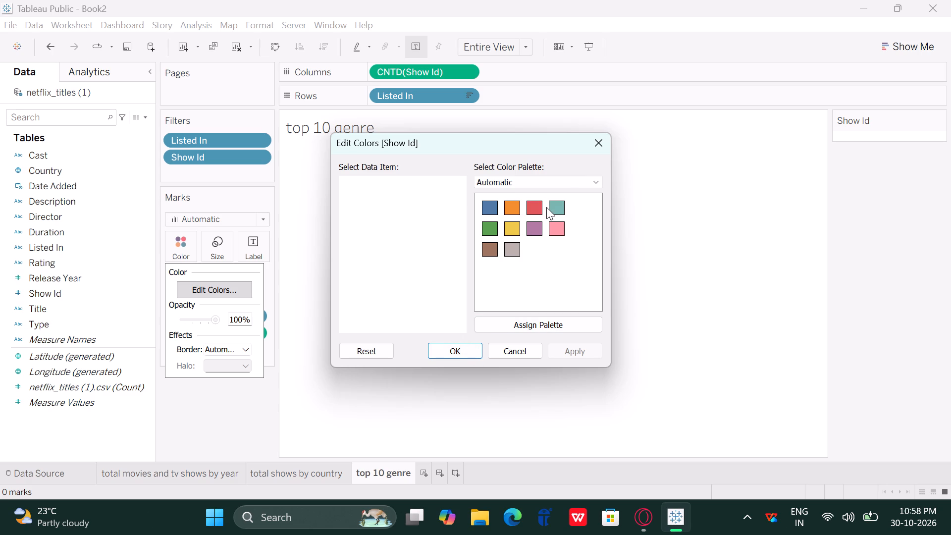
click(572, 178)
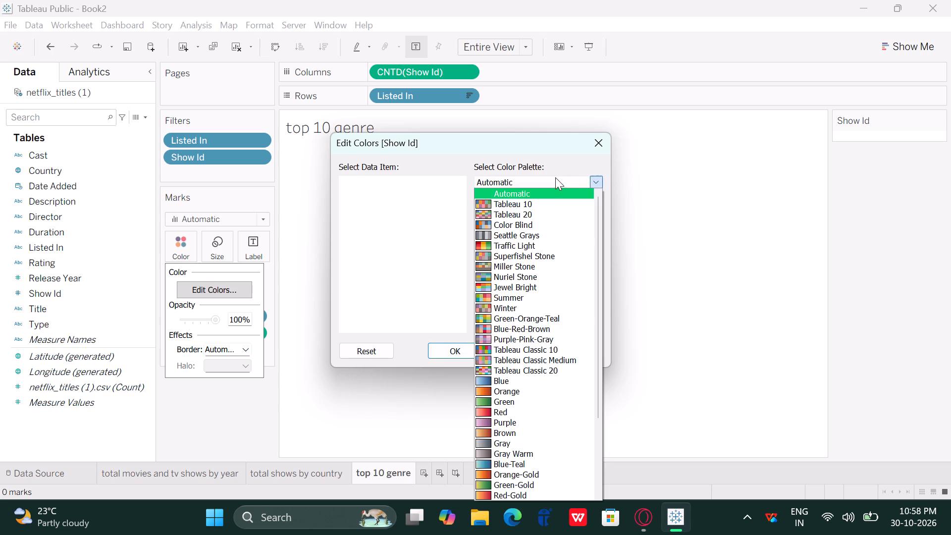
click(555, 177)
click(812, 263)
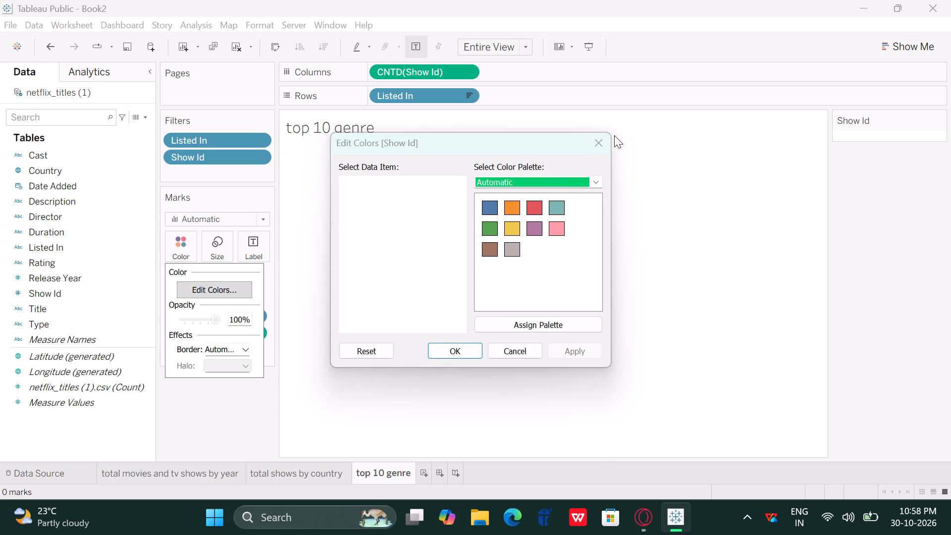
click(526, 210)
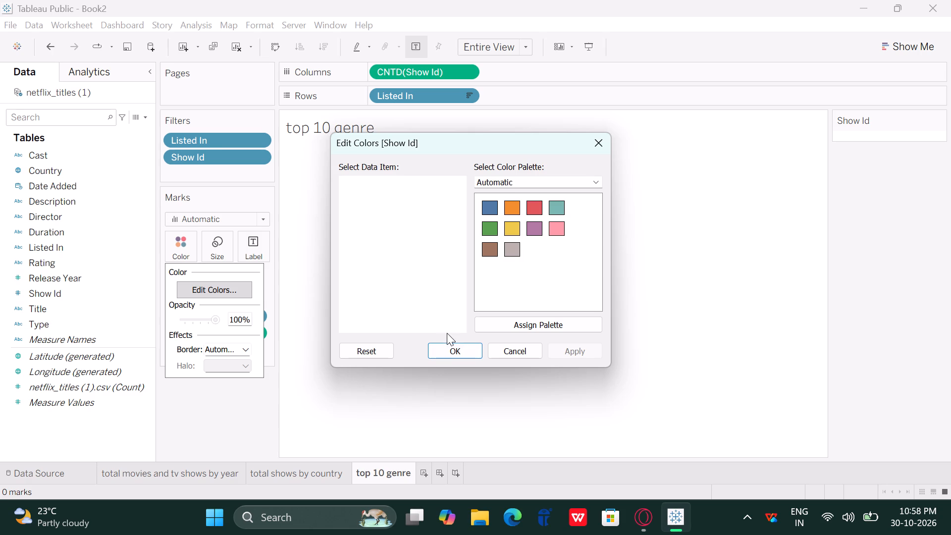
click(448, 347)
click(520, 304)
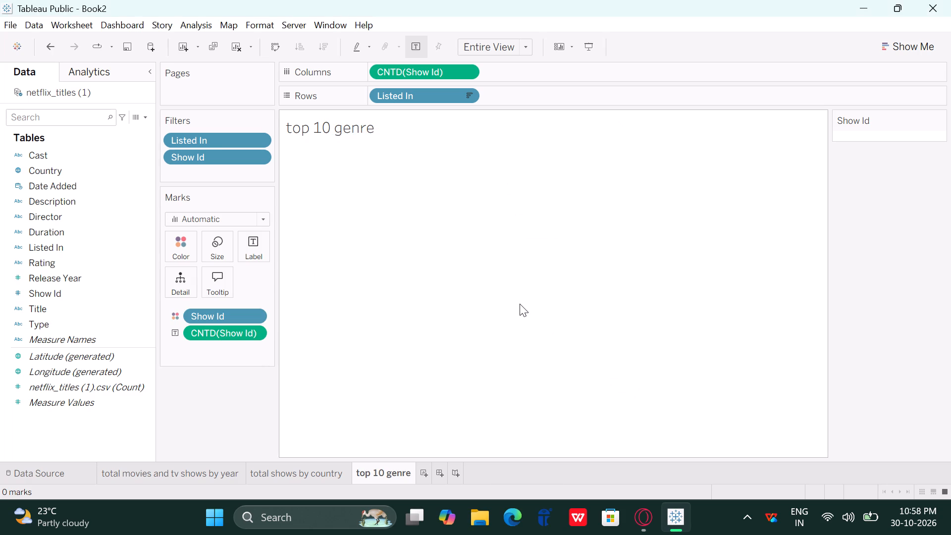
Undo the last change on the top 10 genre sheet.
click(51, 46)
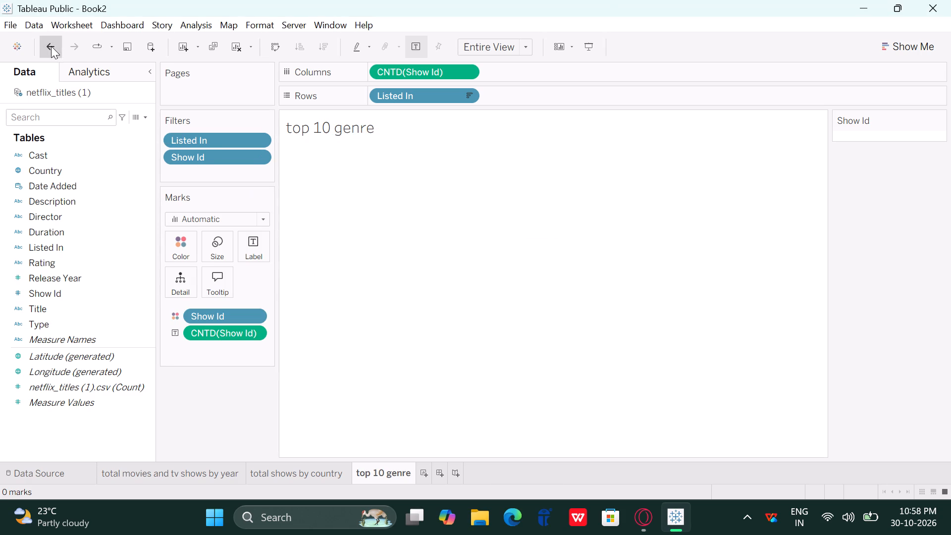
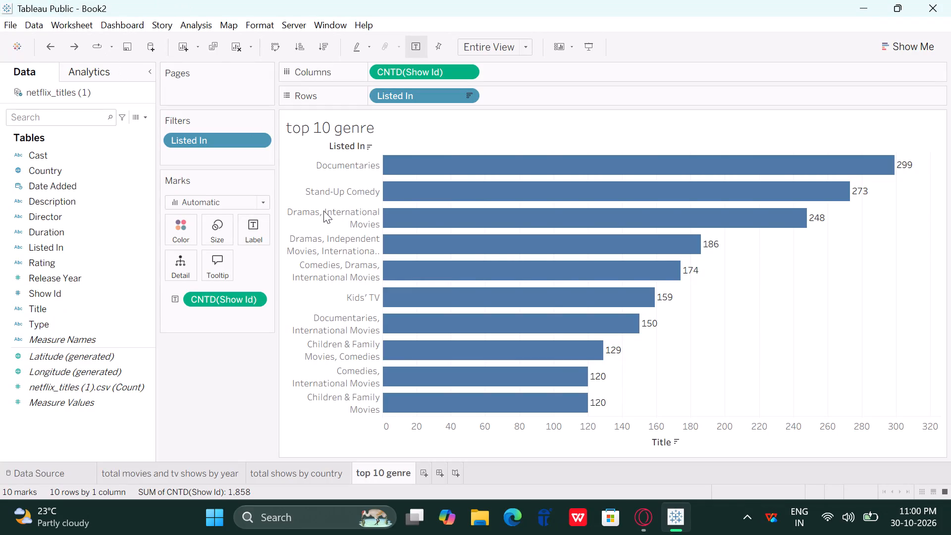
Set the mark color of the bars in the top 10 genre chart to red and clear the bar selection.
click(448, 200)
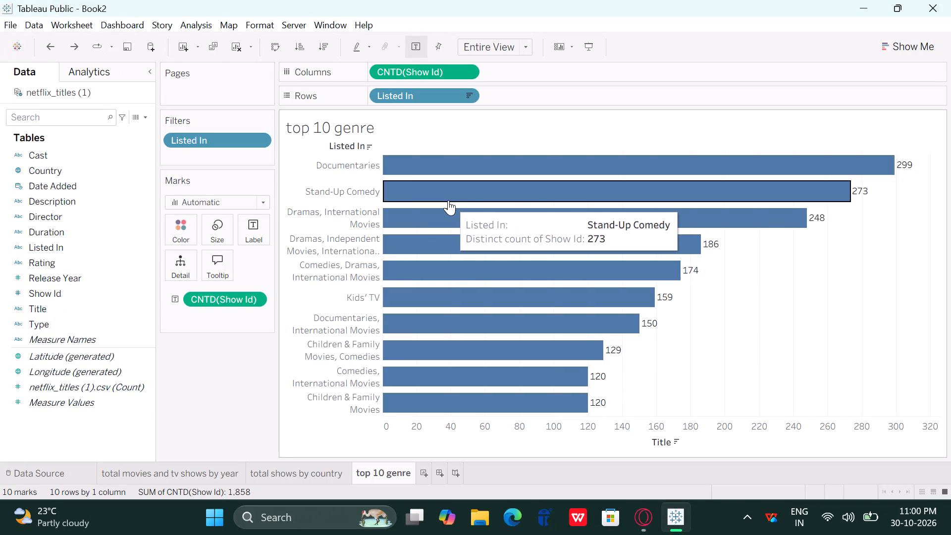
right_click(448, 200)
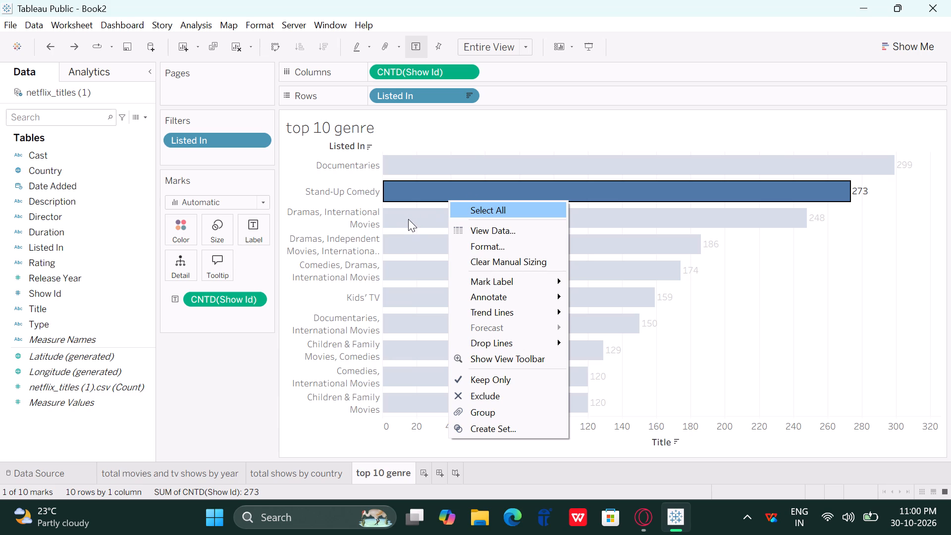
click(180, 223)
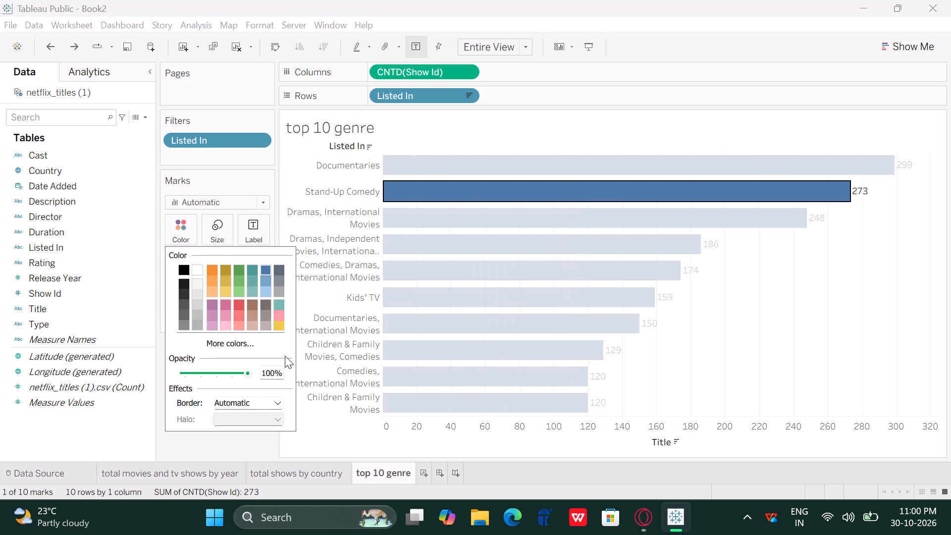
click(241, 305)
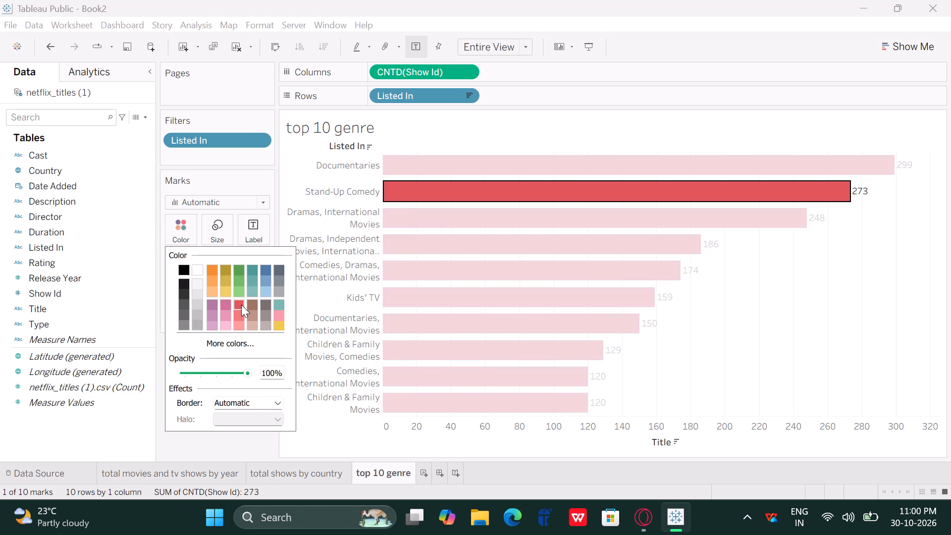
click(571, 269)
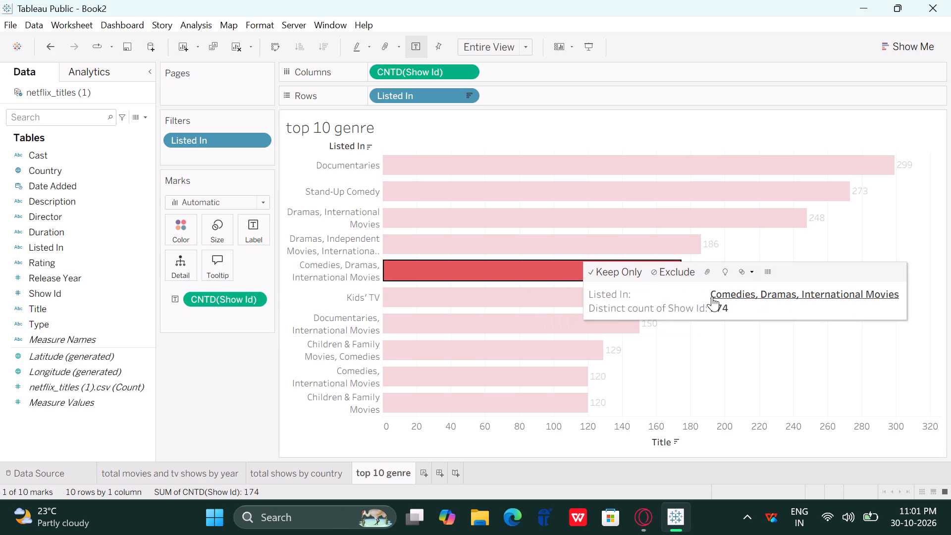
click(736, 344)
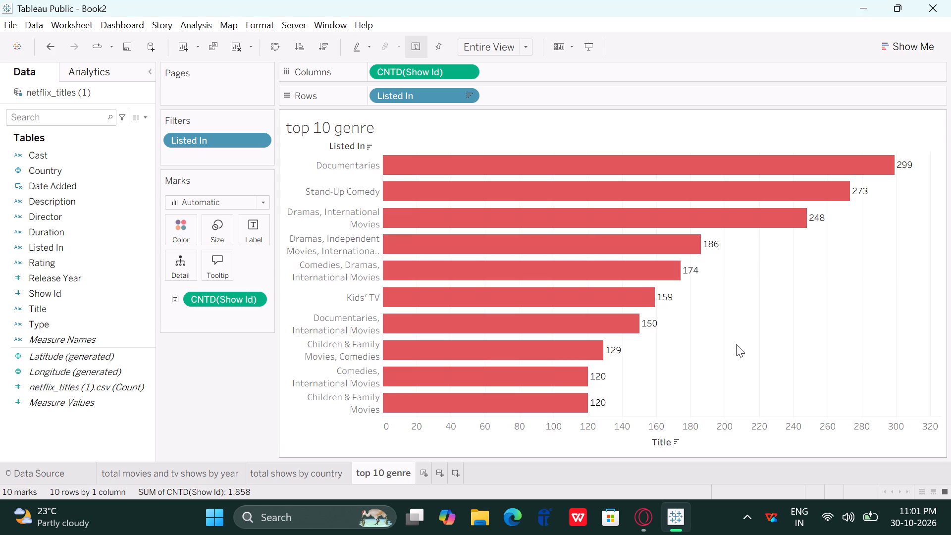
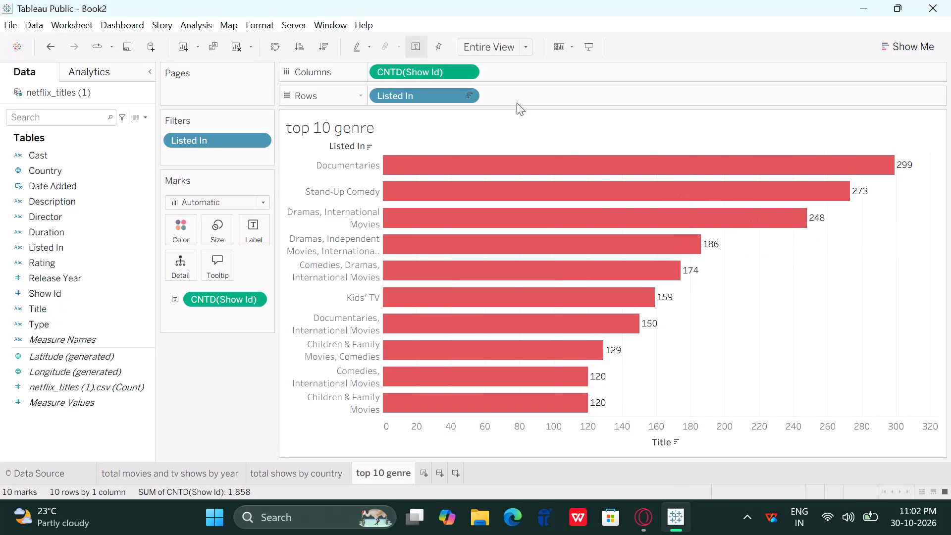
Add the text "Top 10 Genre" after the sheet name in the genre chart's title.
double_click(355, 136)
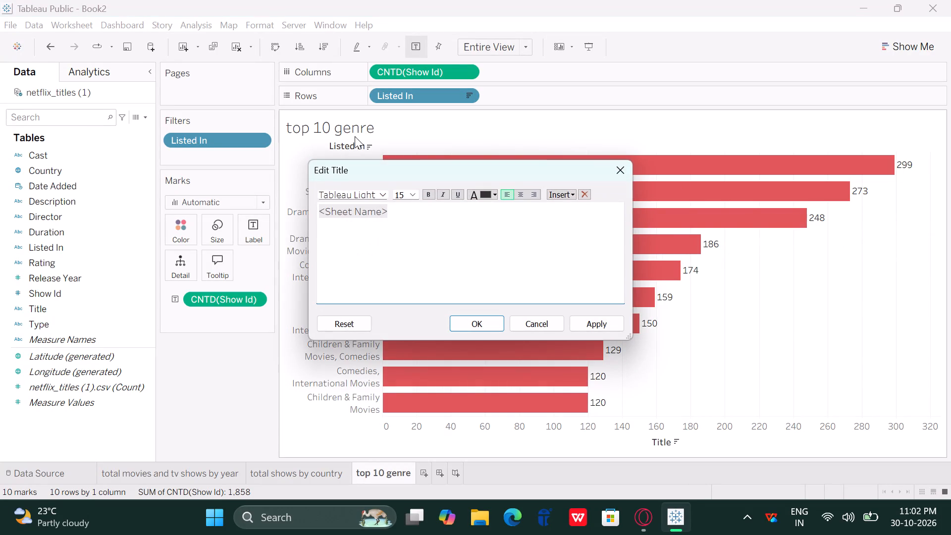
click(393, 210)
key(t)
key(BackSpace)
key(Tab)
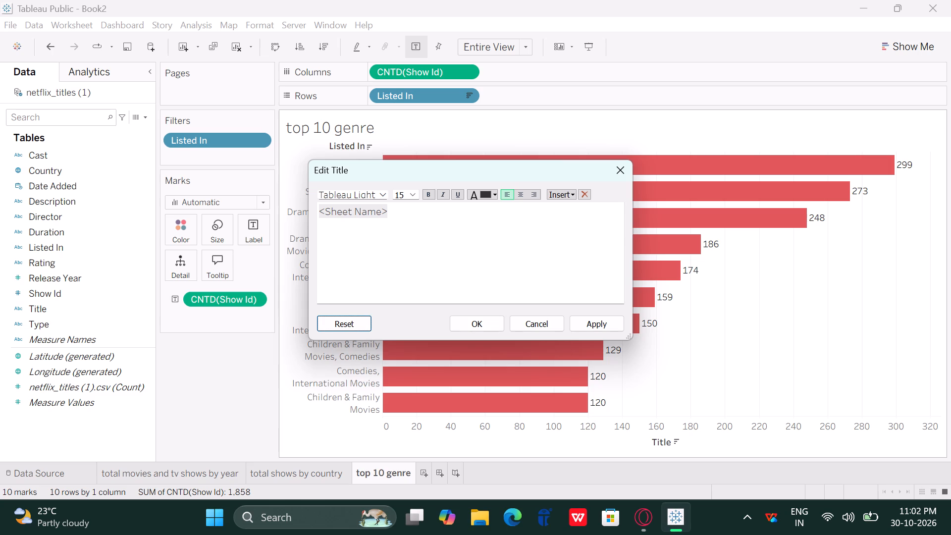
key(BackSpace)
key(Tab)
key(t)
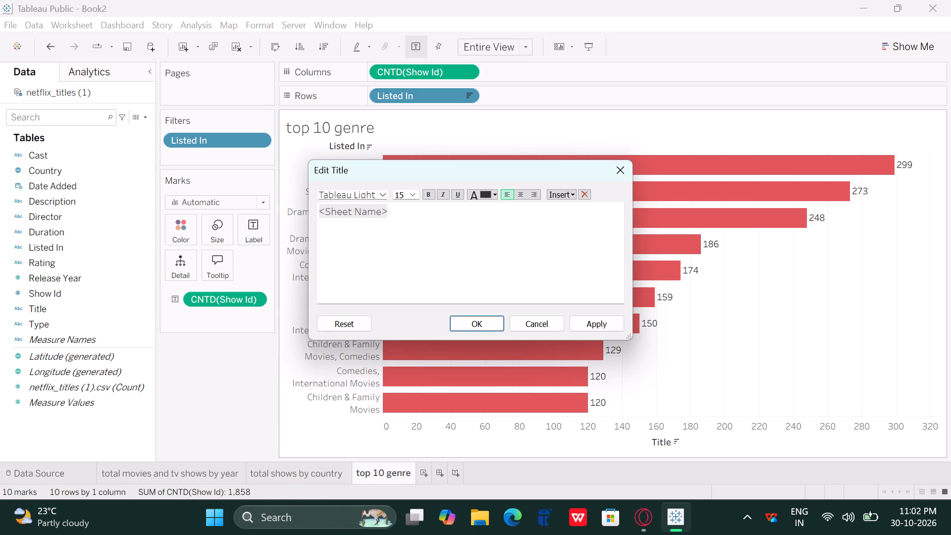
double_click(393, 210)
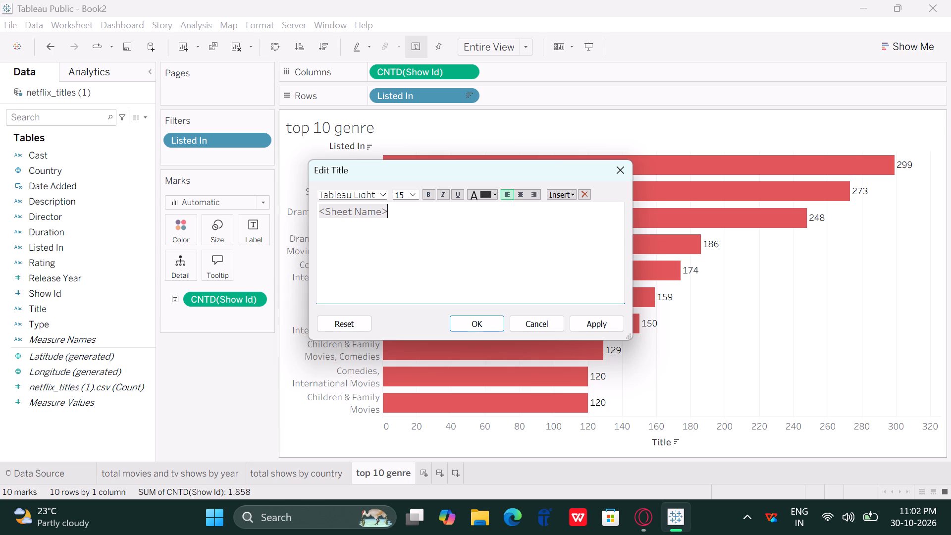
text(op)
key(space)
text(10)
key(space)
key(BackSpace)
key(BackSpace)
key(BackSpace)
key(space)
text(10)
key(space)
text(enre)
Format the added "Top 10 Genre" title text as bold and white, and apply the title edit.
drag(387, 212, 461, 216)
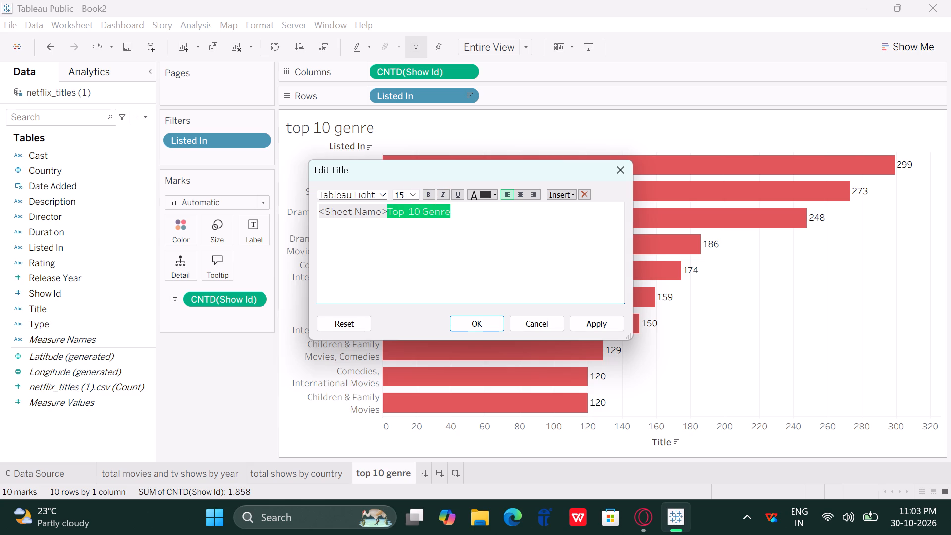
click(427, 194)
click(491, 190)
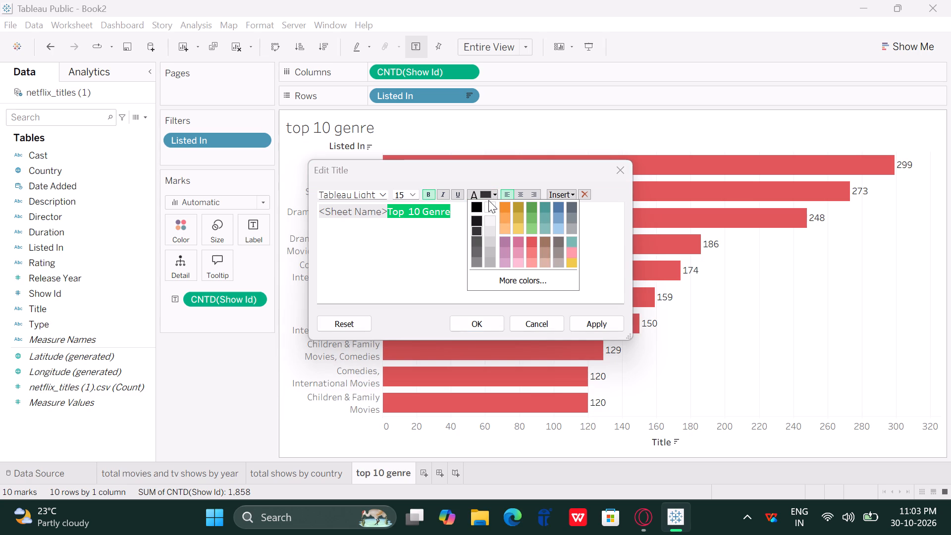
click(488, 200)
click(488, 202)
click(488, 202)
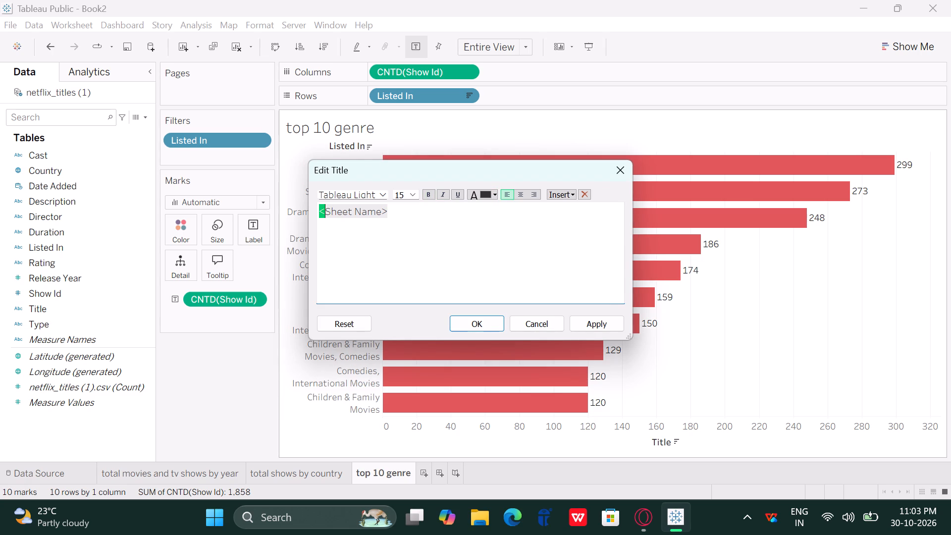
click(603, 316)
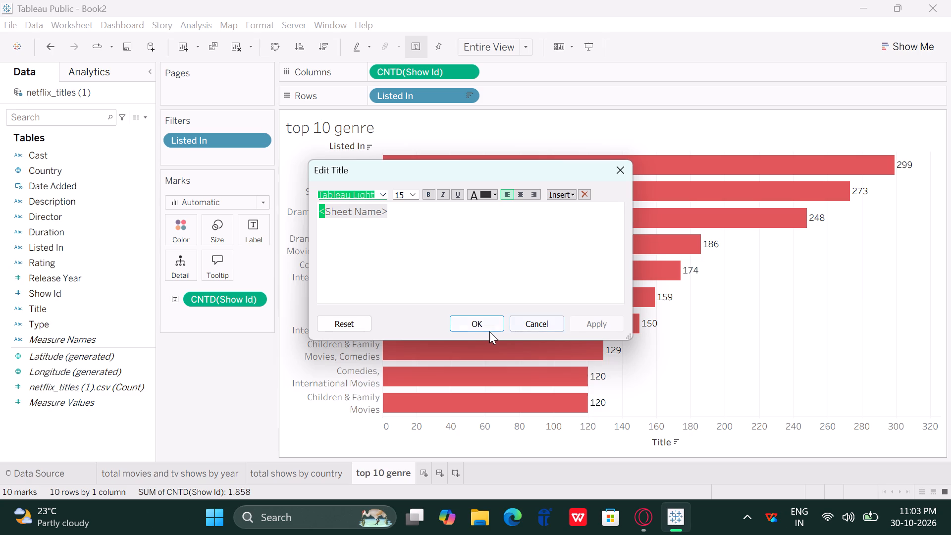
click(478, 332)
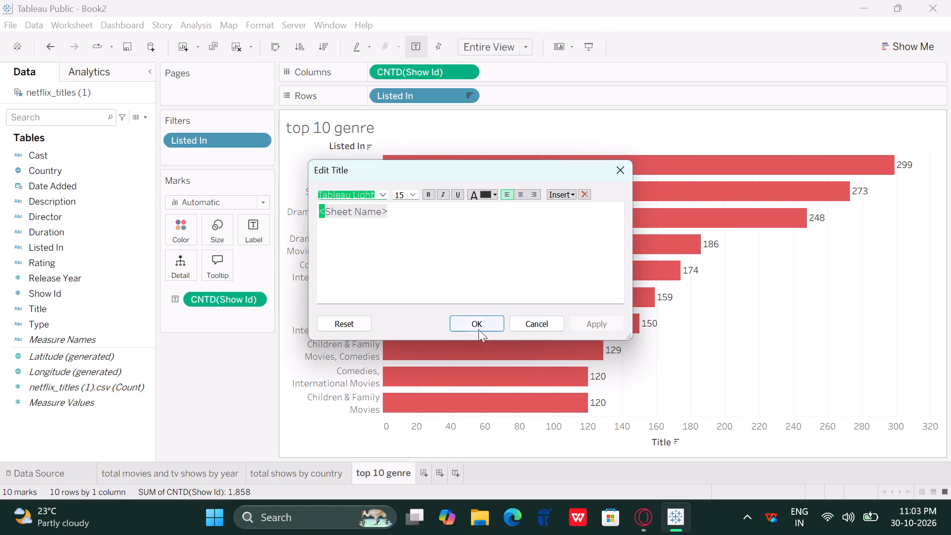
click(478, 326)
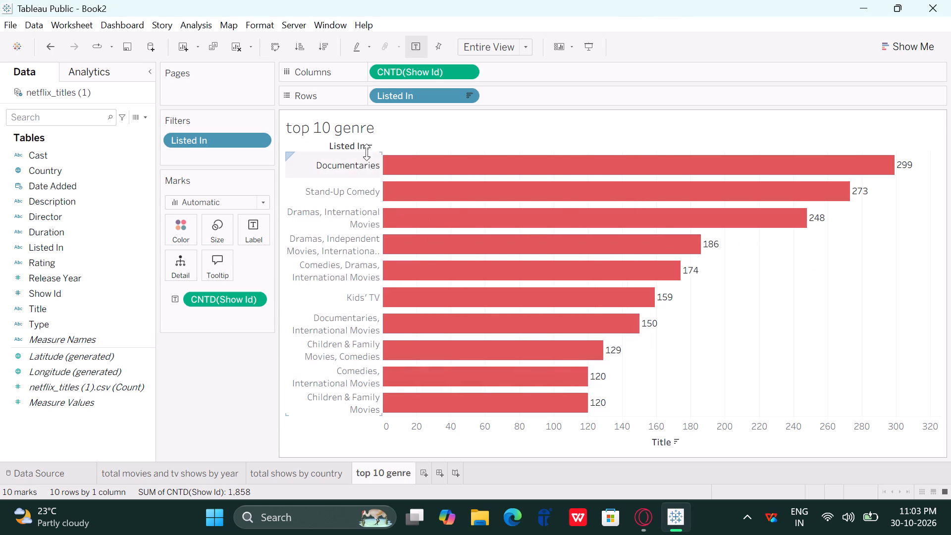
Reopen the chart title, recolor the text added after the sheet name to orange, underline it and apply the edit.
double_click(338, 129)
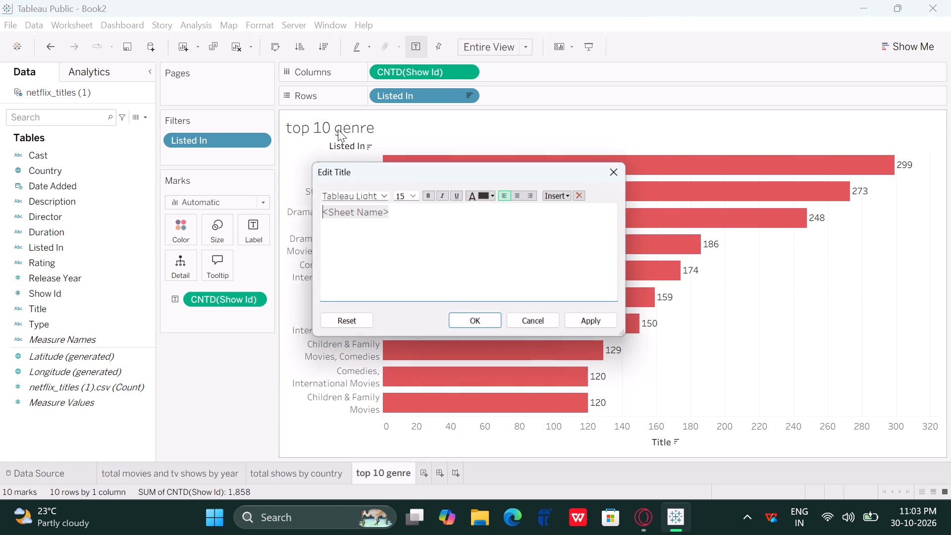
click(414, 211)
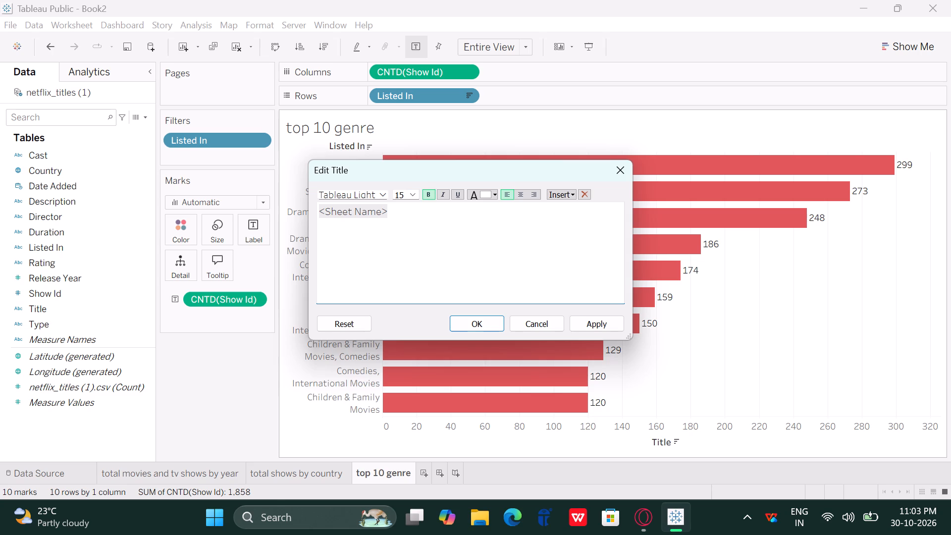
double_click(398, 210)
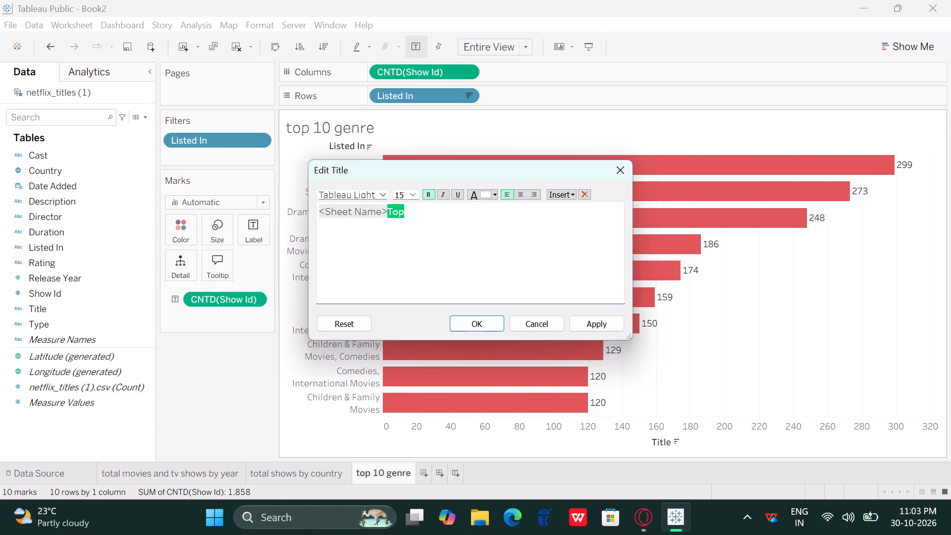
double_click(414, 210)
double_click(397, 210)
drag(388, 212, 463, 207)
drag(463, 207, 447, 210)
click(447, 210)
drag(447, 210, 385, 212)
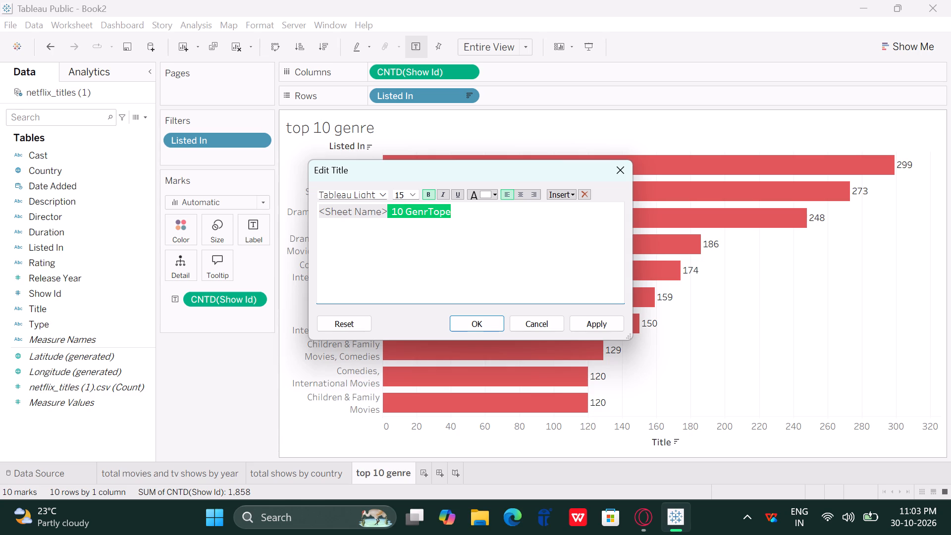
click(494, 190)
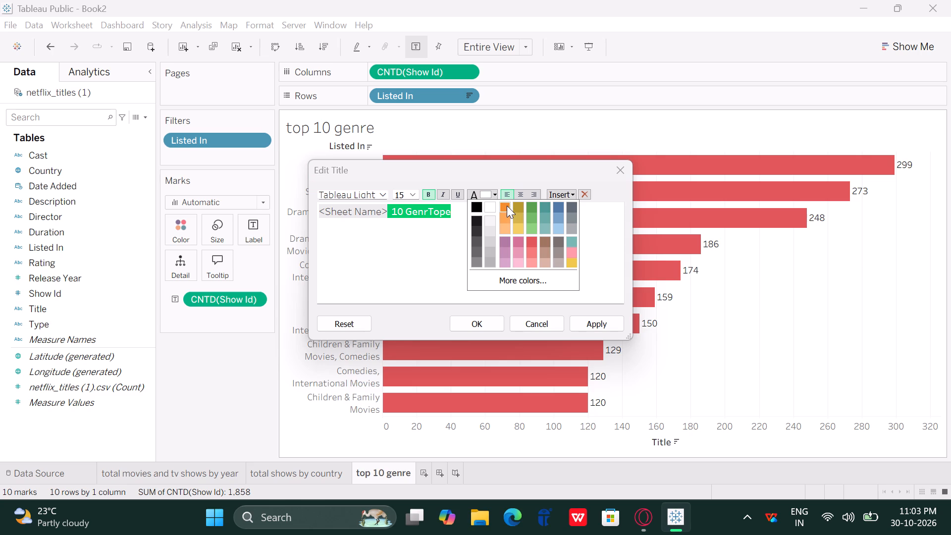
click(507, 206)
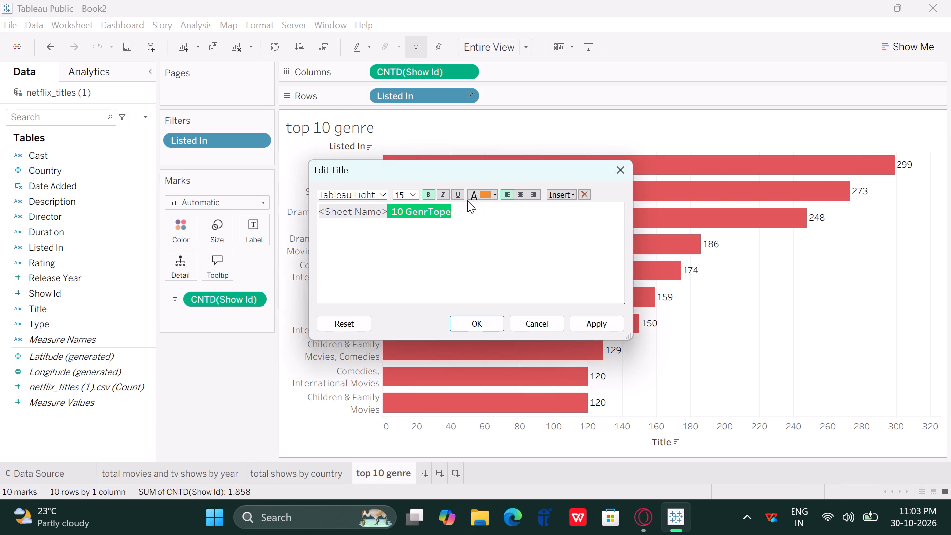
click(457, 196)
click(590, 322)
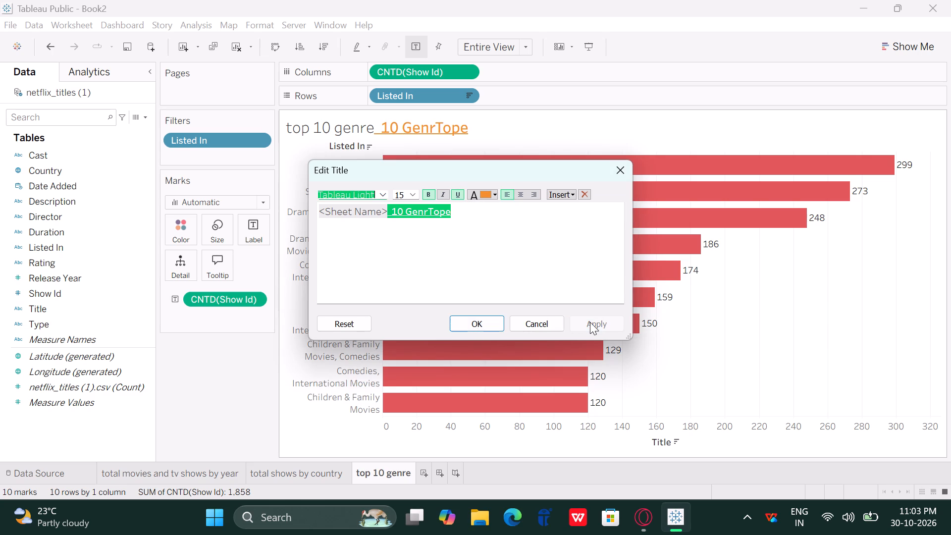
click(479, 318)
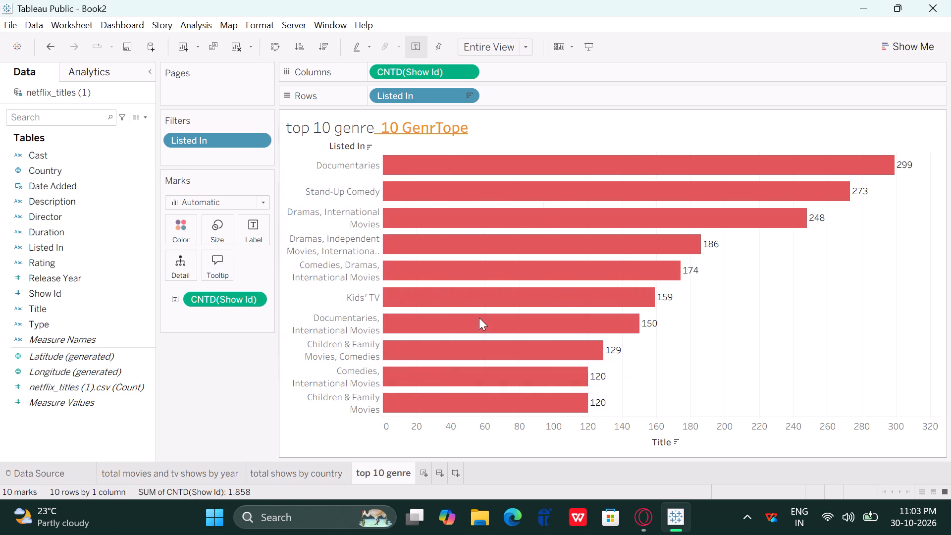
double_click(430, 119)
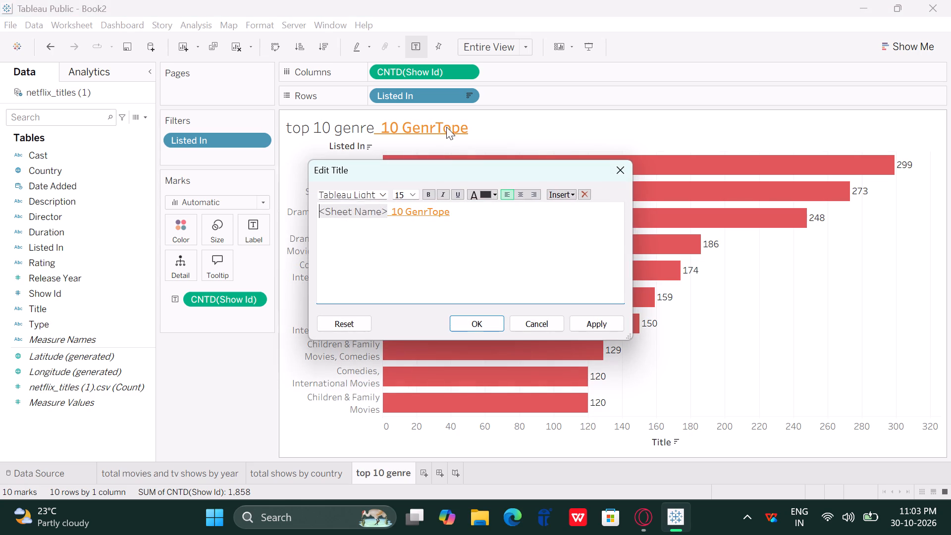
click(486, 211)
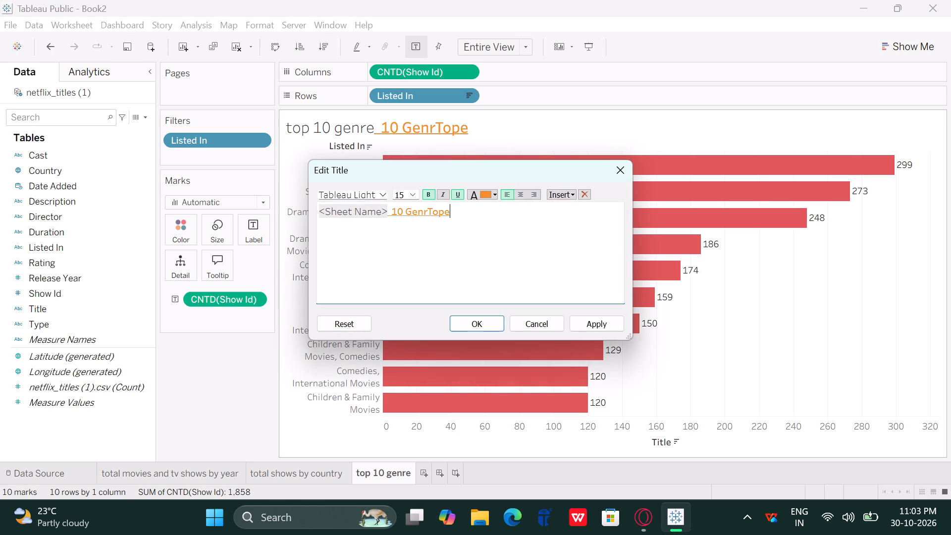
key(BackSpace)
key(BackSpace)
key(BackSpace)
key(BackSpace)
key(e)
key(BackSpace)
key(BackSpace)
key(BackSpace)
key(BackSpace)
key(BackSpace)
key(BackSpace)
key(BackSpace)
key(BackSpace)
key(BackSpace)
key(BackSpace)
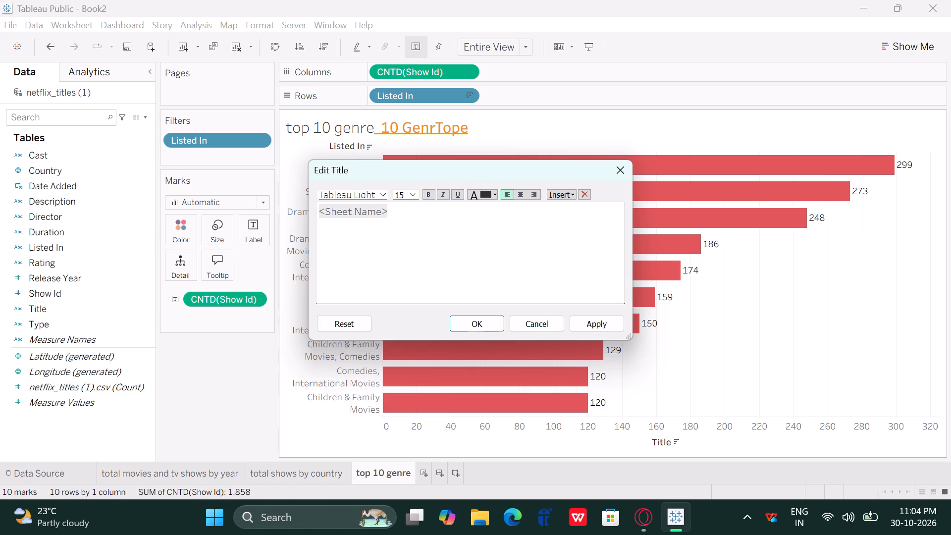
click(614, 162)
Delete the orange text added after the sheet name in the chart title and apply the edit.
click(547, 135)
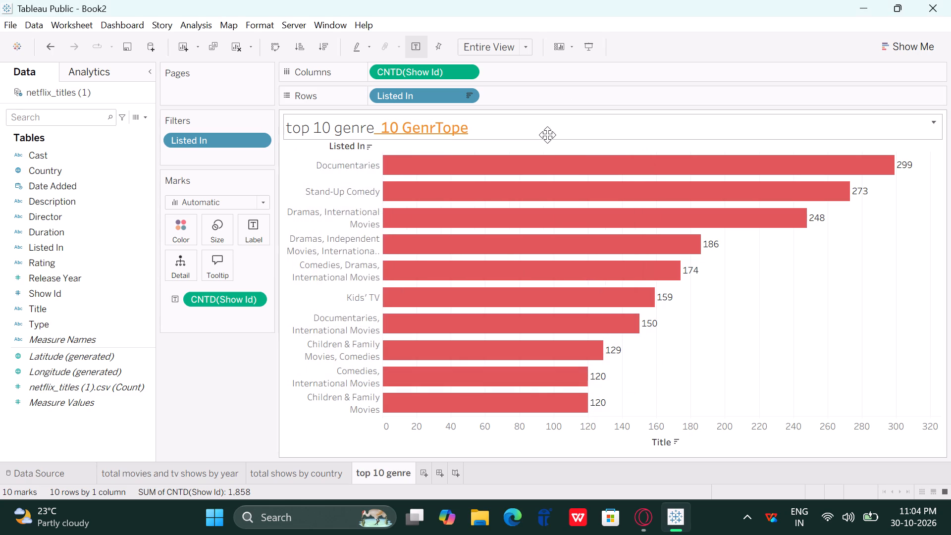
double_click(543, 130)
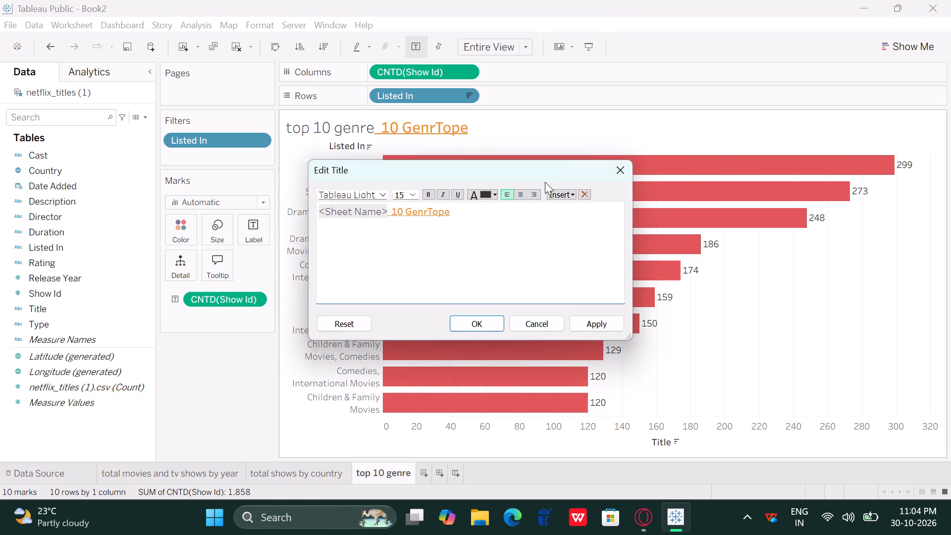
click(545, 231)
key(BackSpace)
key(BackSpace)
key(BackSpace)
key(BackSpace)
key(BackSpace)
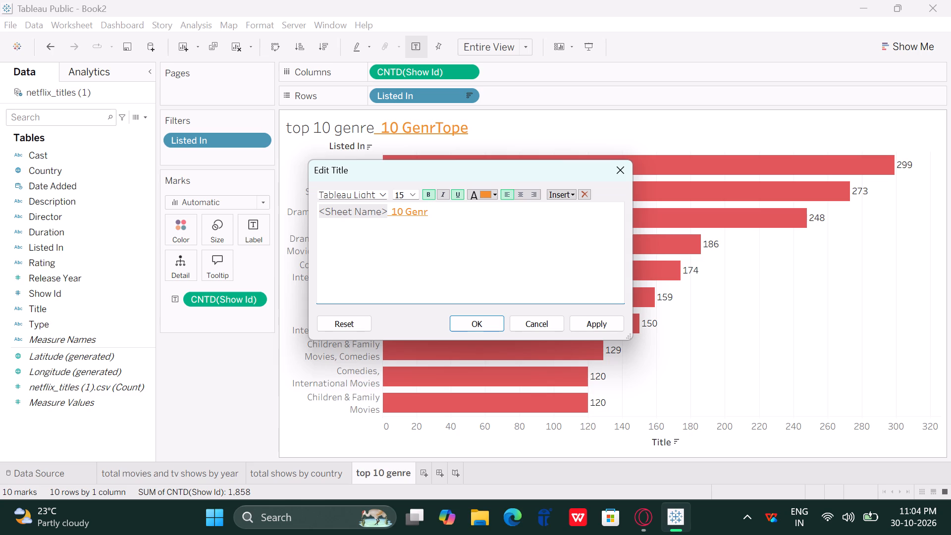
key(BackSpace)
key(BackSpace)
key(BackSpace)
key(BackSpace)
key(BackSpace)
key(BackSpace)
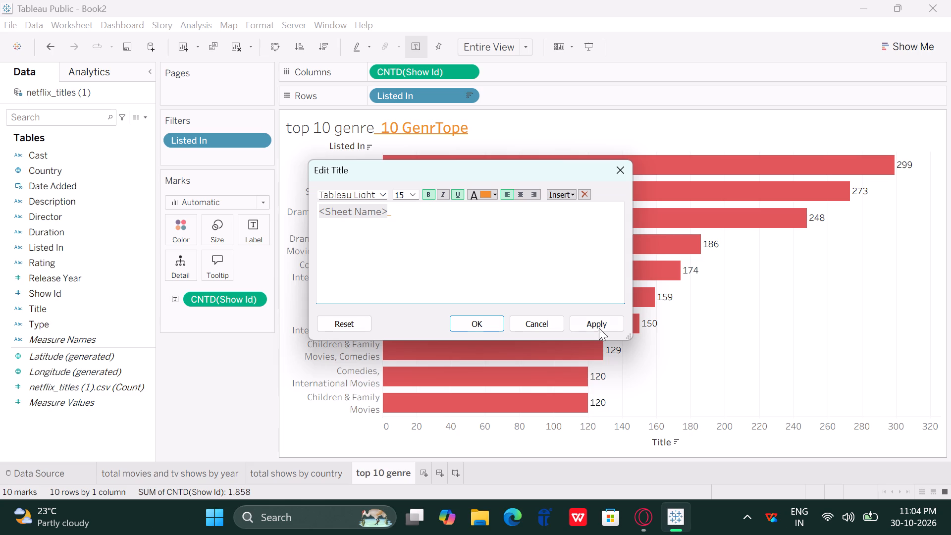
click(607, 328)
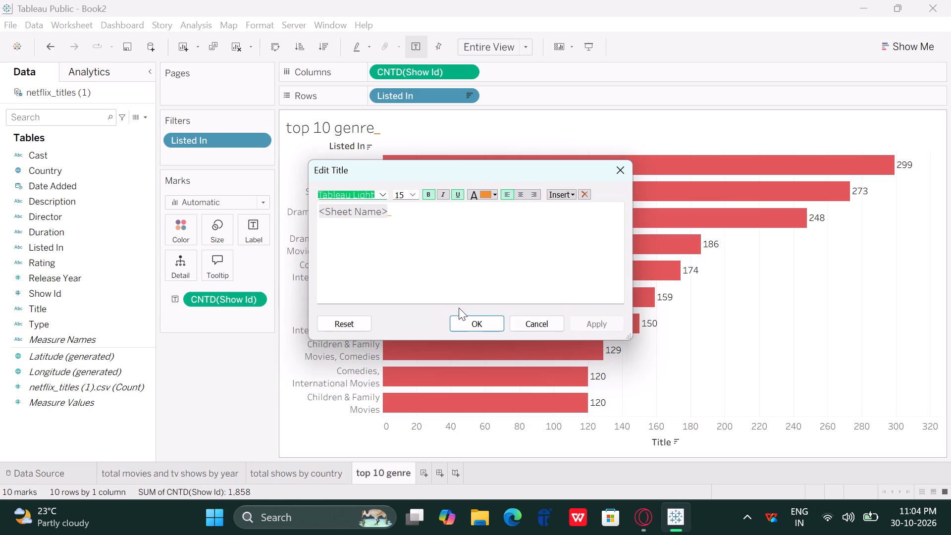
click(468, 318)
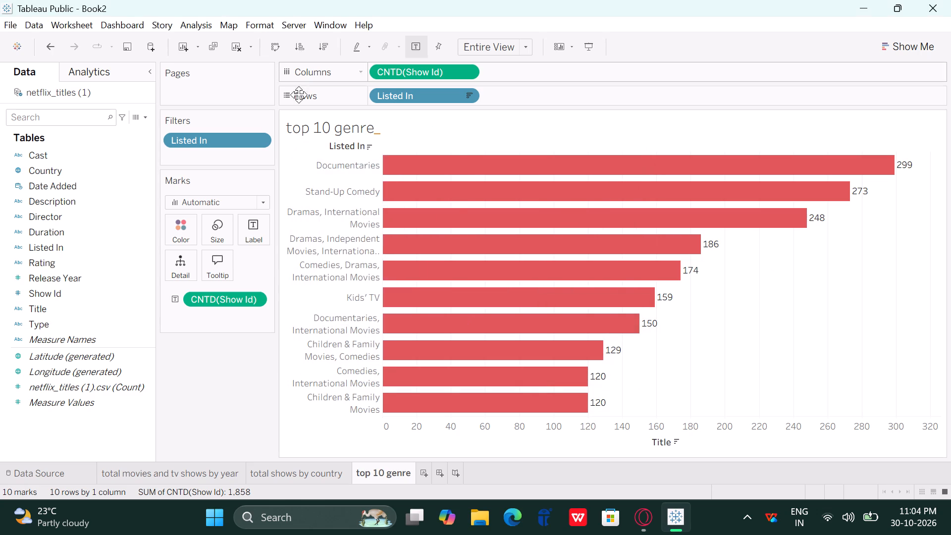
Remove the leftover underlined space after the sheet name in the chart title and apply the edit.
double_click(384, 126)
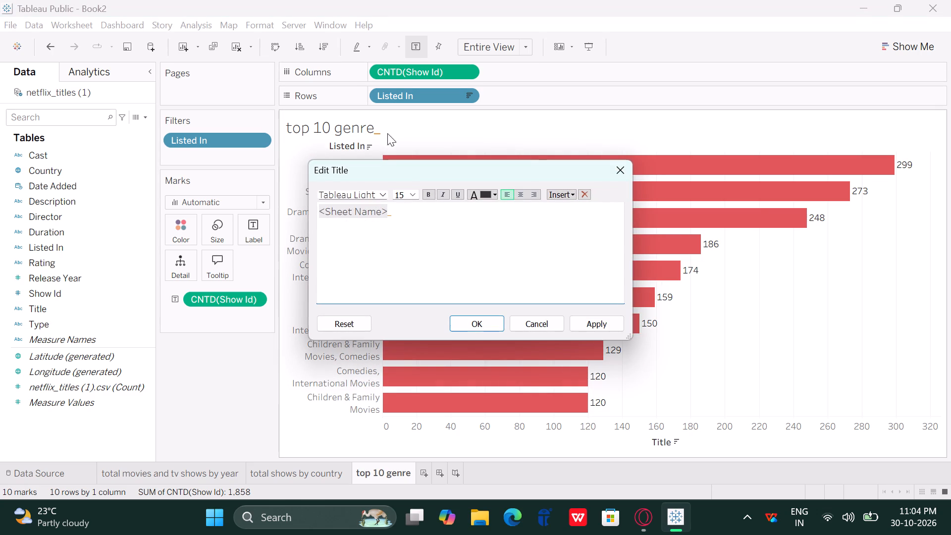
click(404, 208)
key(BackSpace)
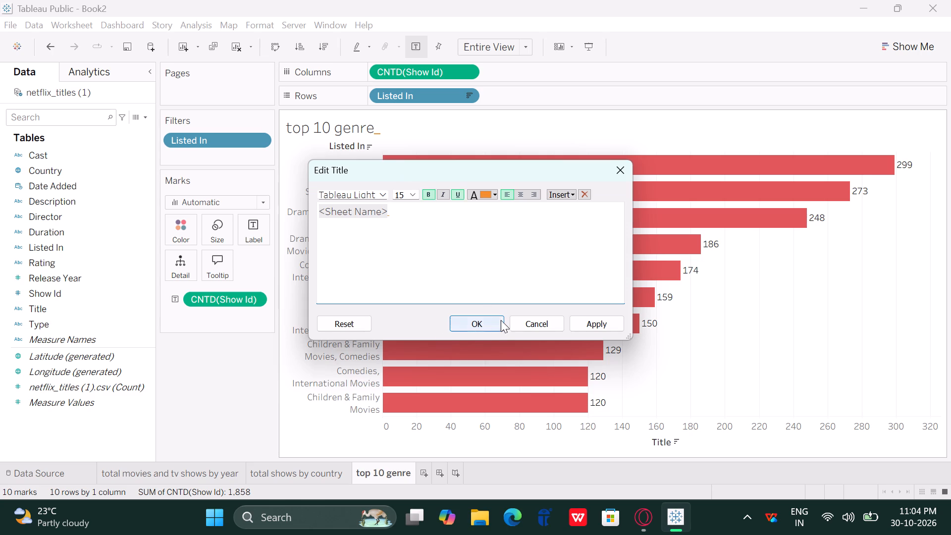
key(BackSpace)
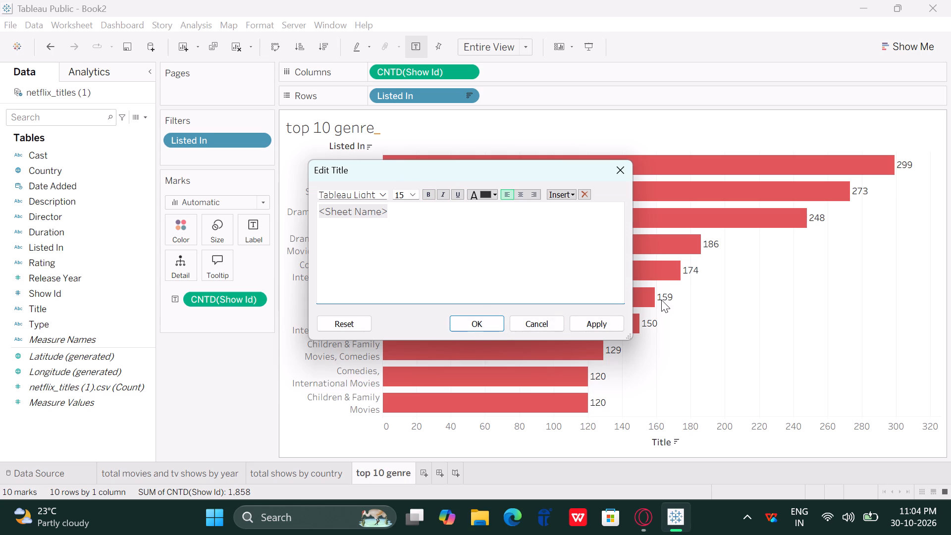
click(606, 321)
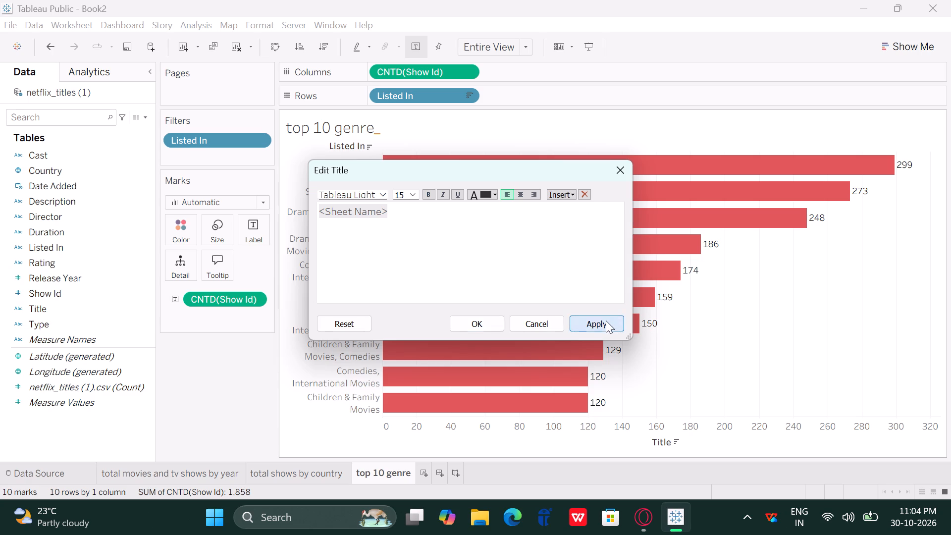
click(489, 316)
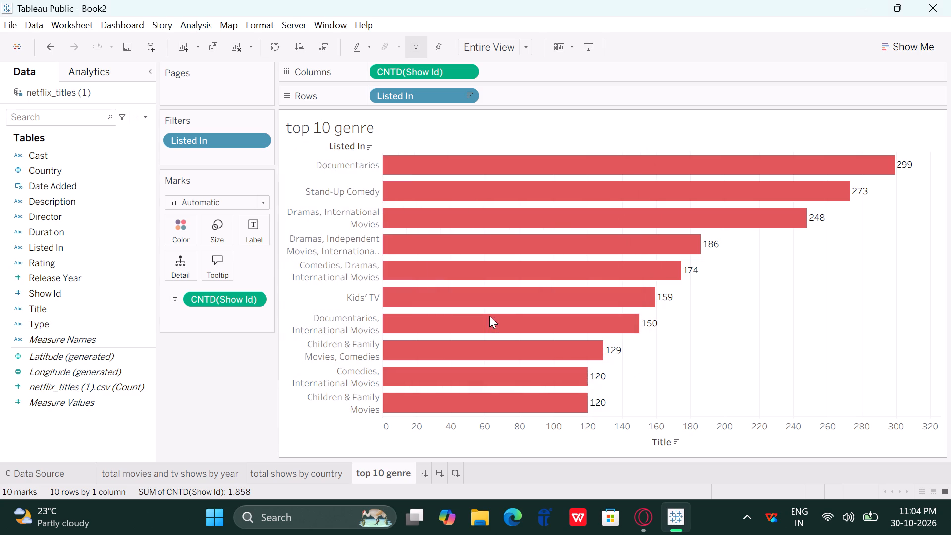
Move the chart title from above the bars into its own card beside the Filters and Marks cards.
drag(288, 125, 320, 129)
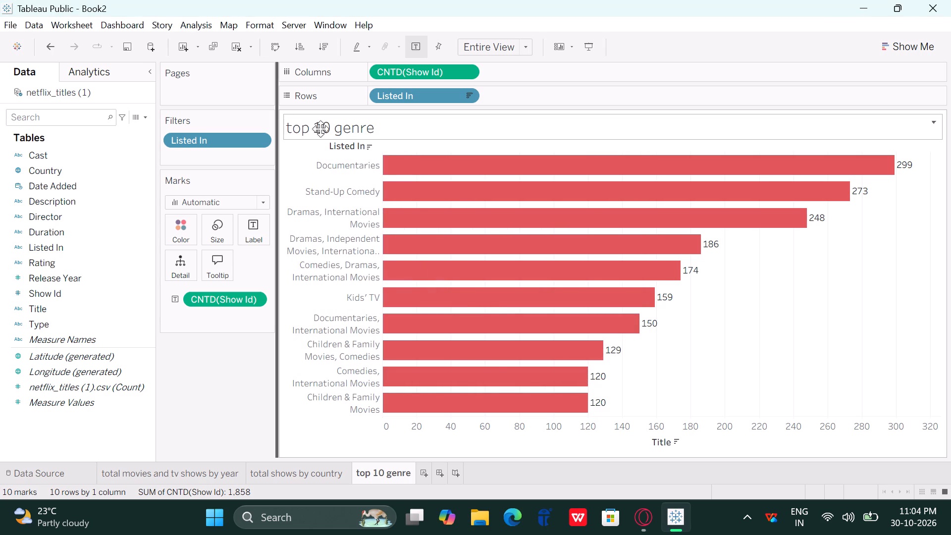
drag(320, 129, 338, 129)
click(338, 129)
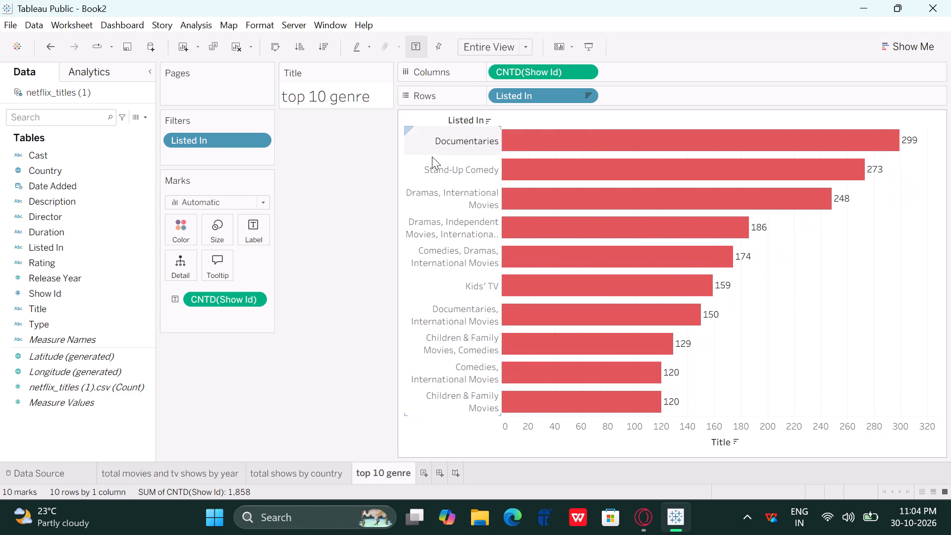
Undo the recent title text and formatting edits, going back past the red bar color change.
click(50, 50)
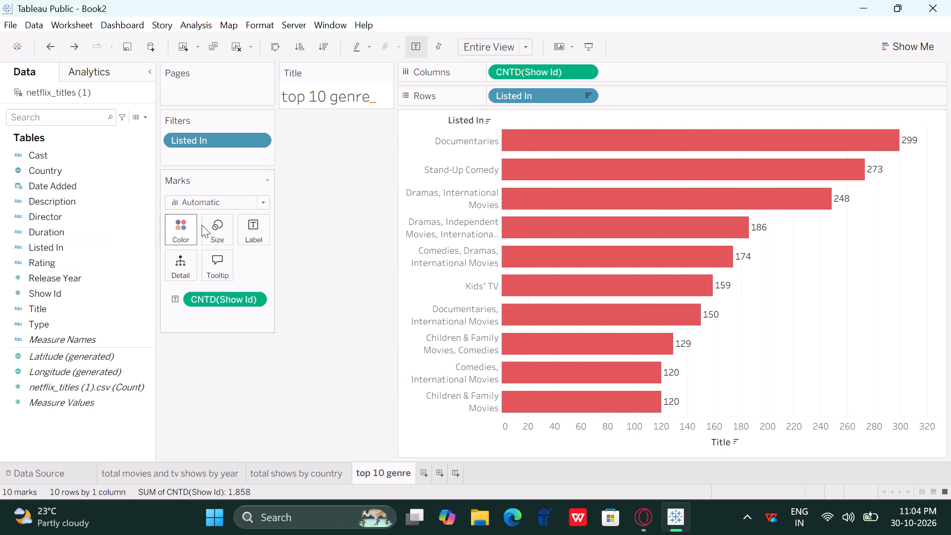
click(42, 50)
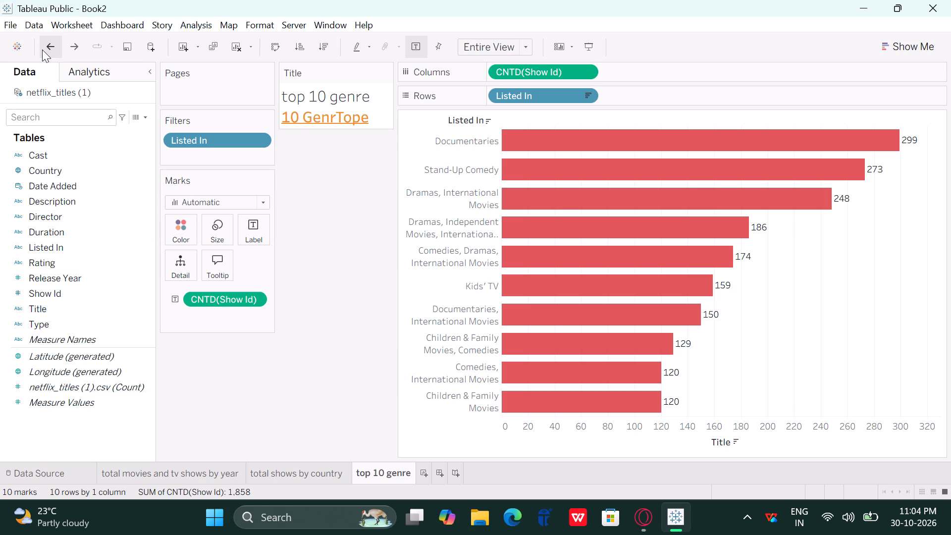
click(42, 50)
drag(407, 147, 399, 155)
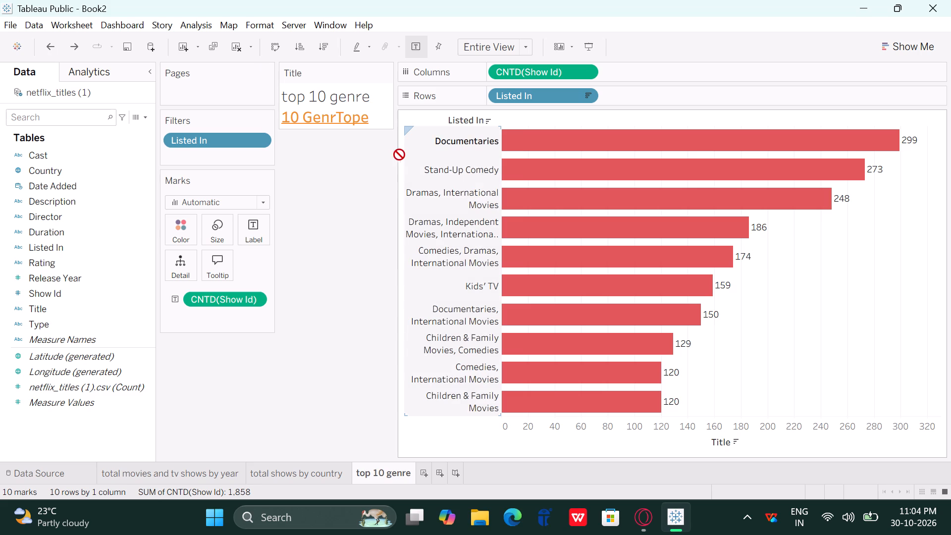
drag(399, 155, 412, 148)
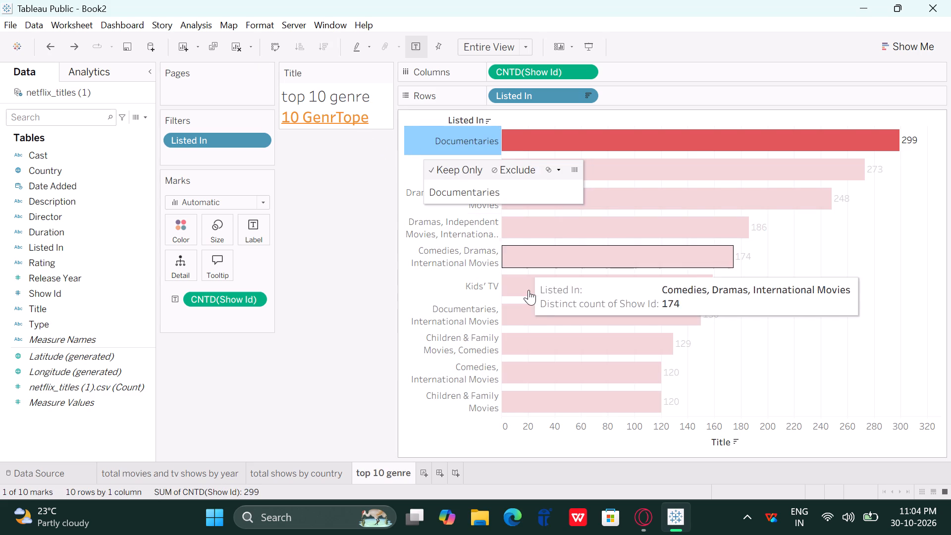
click(528, 290)
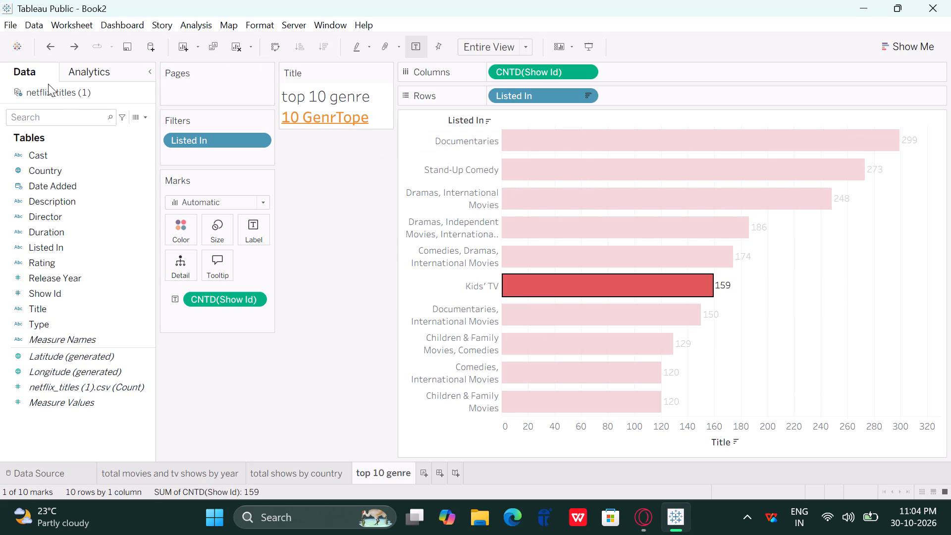
click(48, 47)
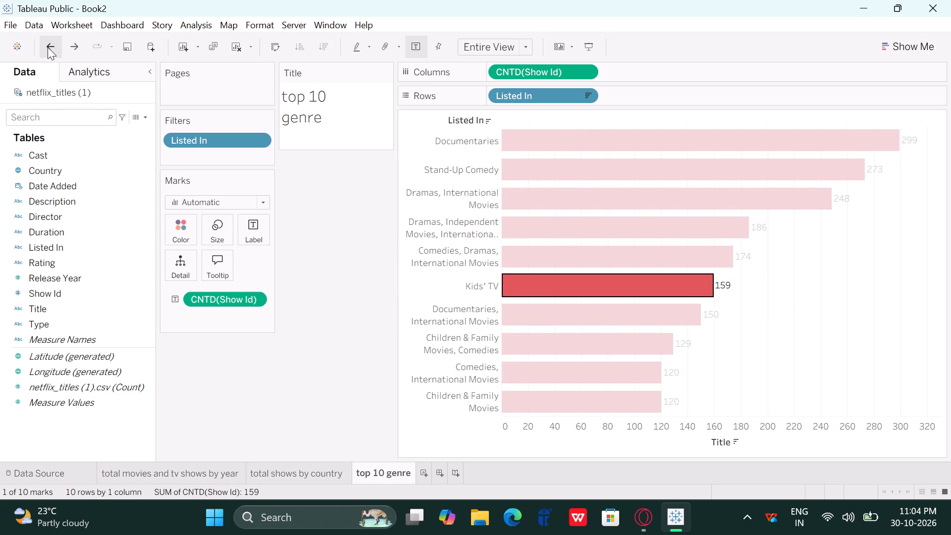
click(48, 47)
click(48, 47)
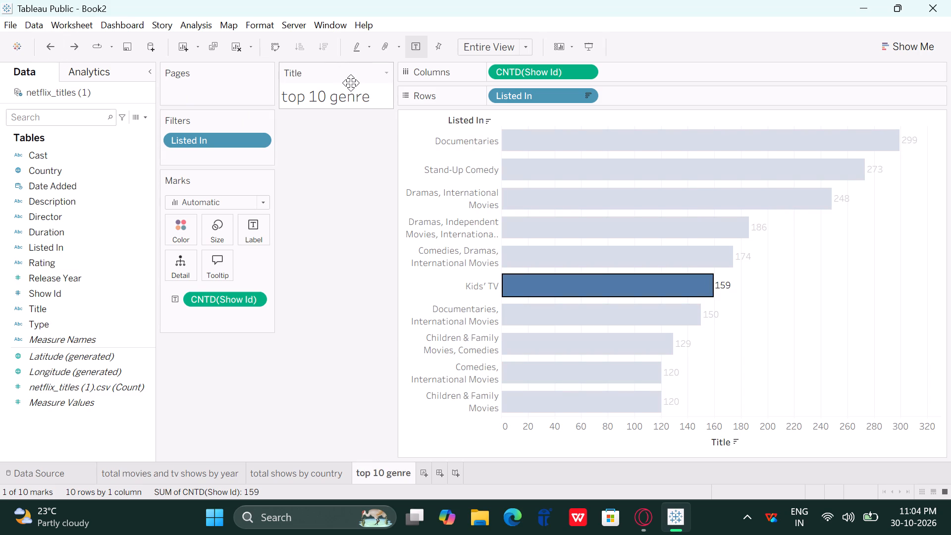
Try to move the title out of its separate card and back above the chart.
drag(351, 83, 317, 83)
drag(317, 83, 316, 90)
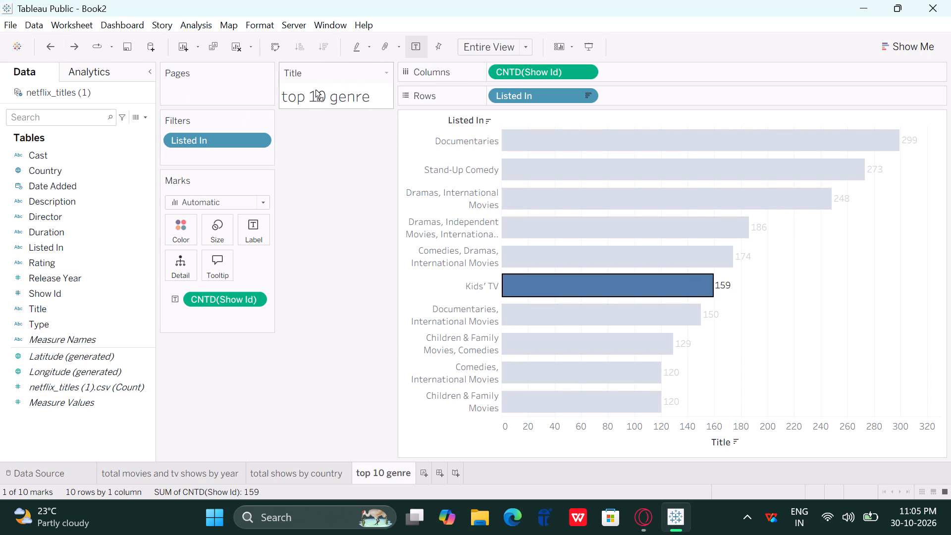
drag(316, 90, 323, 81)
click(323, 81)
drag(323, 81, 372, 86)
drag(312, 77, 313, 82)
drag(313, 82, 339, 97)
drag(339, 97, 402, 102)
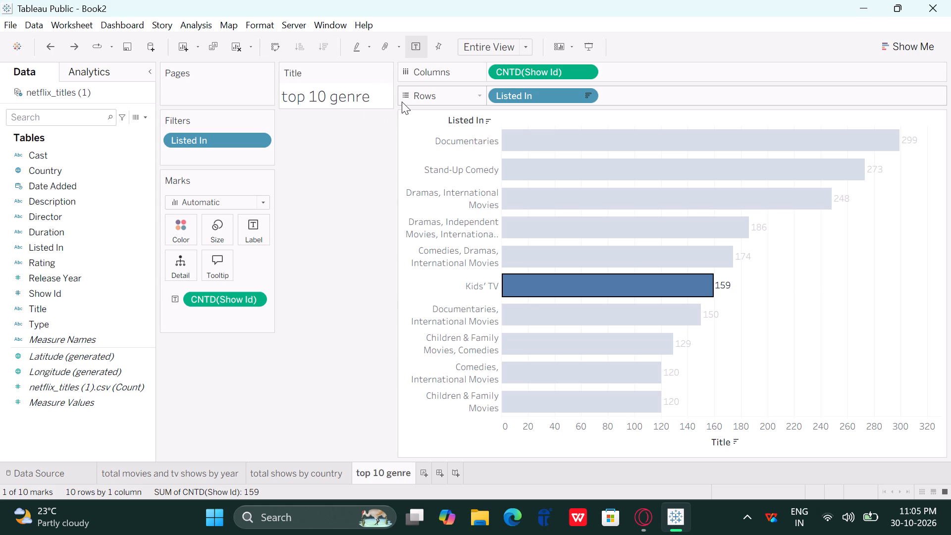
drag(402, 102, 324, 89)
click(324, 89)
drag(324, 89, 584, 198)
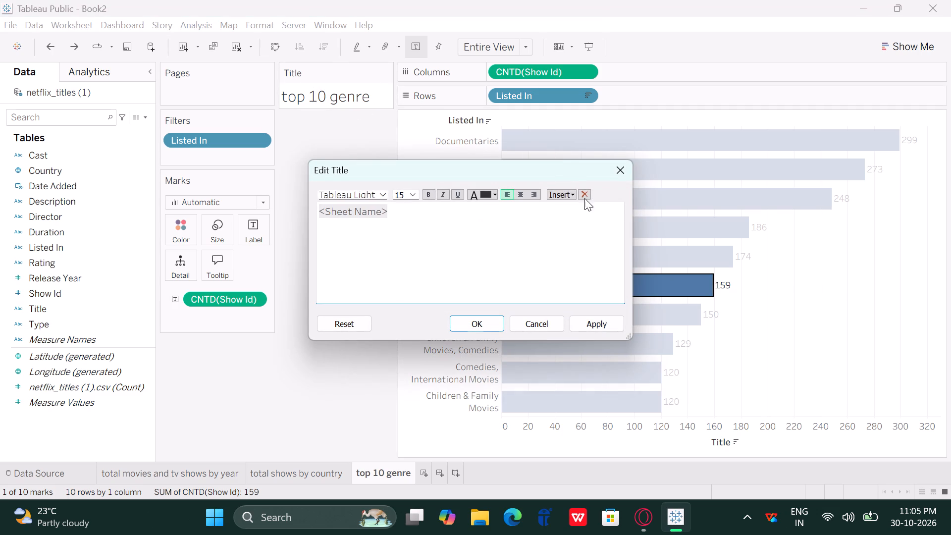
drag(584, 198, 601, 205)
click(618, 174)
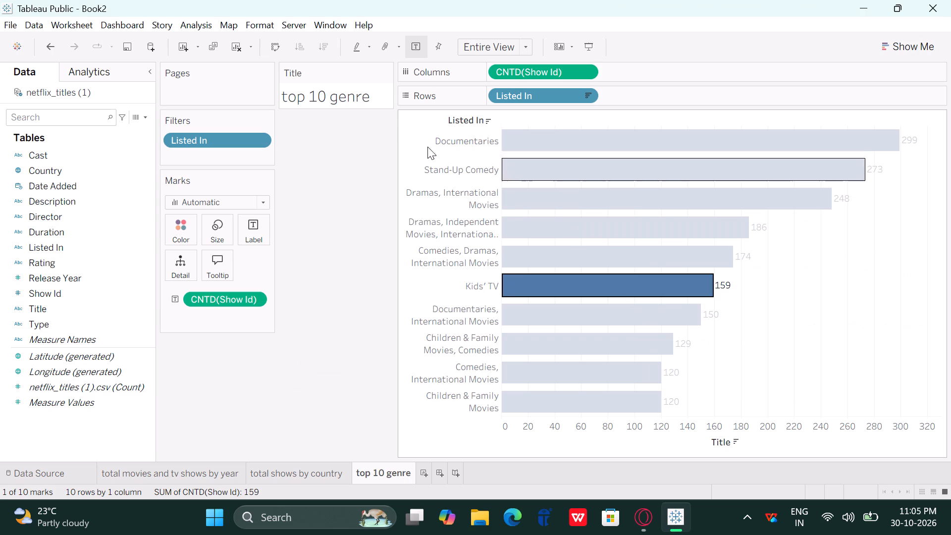
Open the formatting settings for the chart title.
click(382, 75)
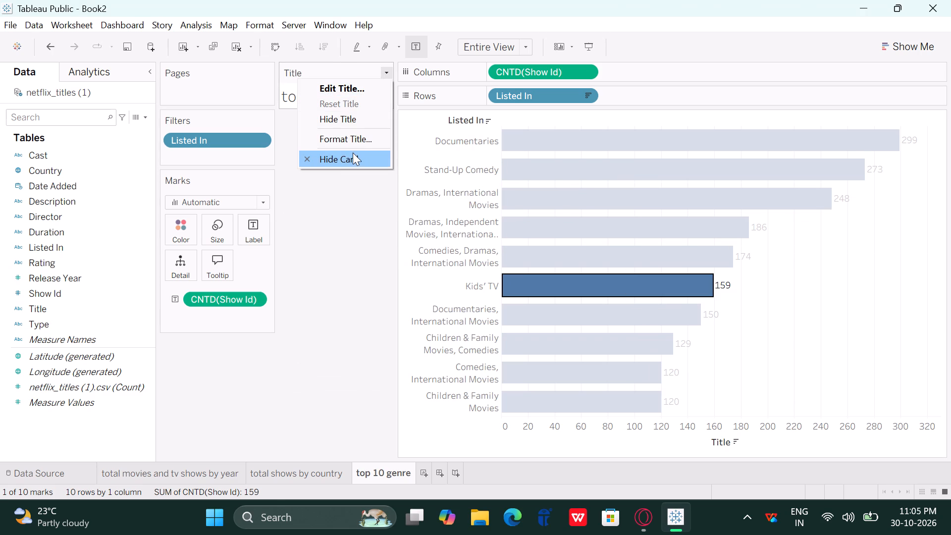
click(353, 141)
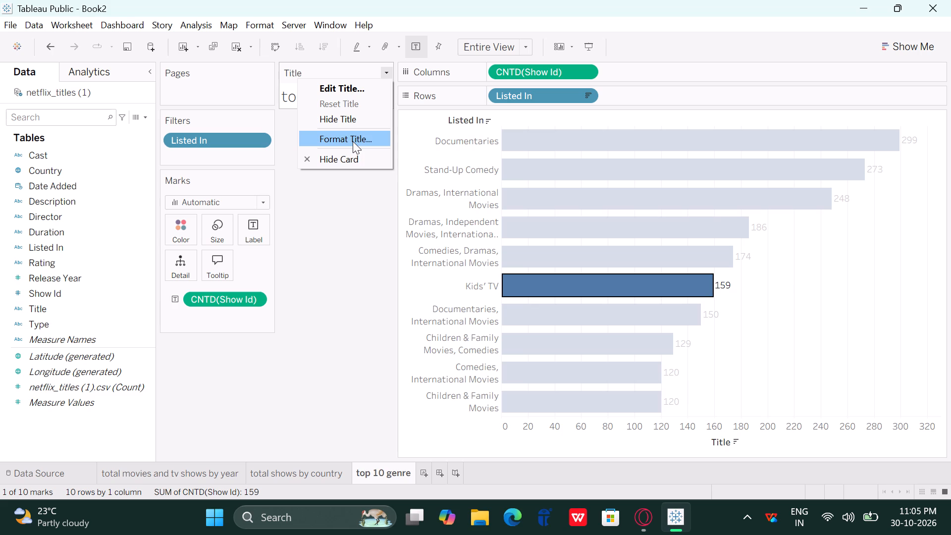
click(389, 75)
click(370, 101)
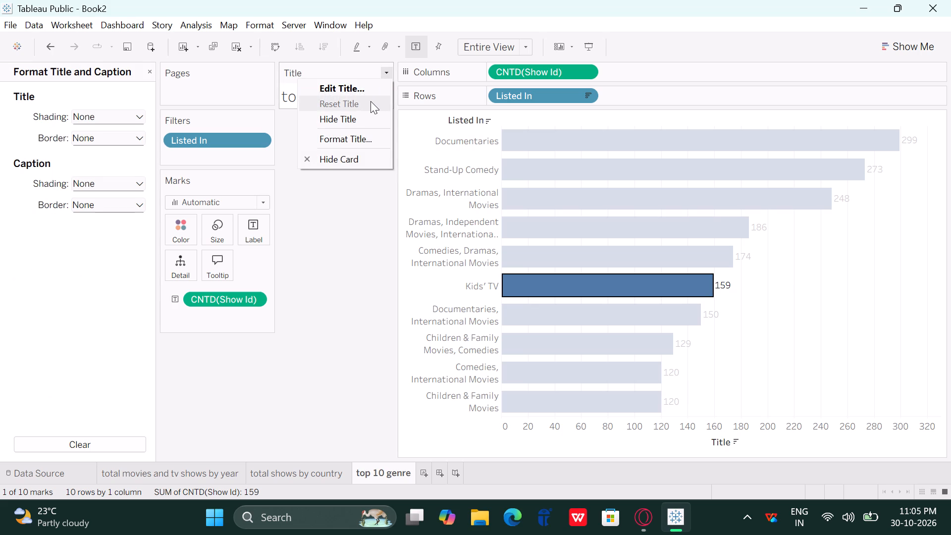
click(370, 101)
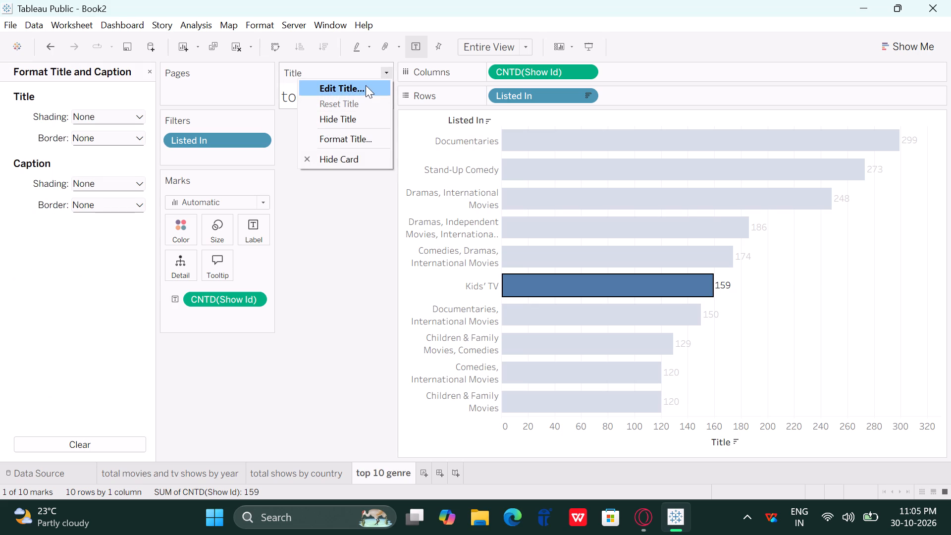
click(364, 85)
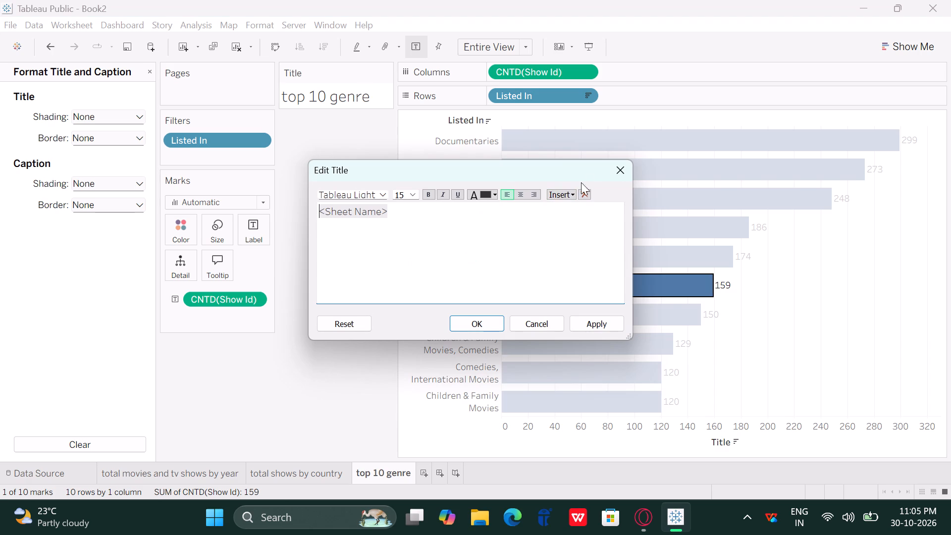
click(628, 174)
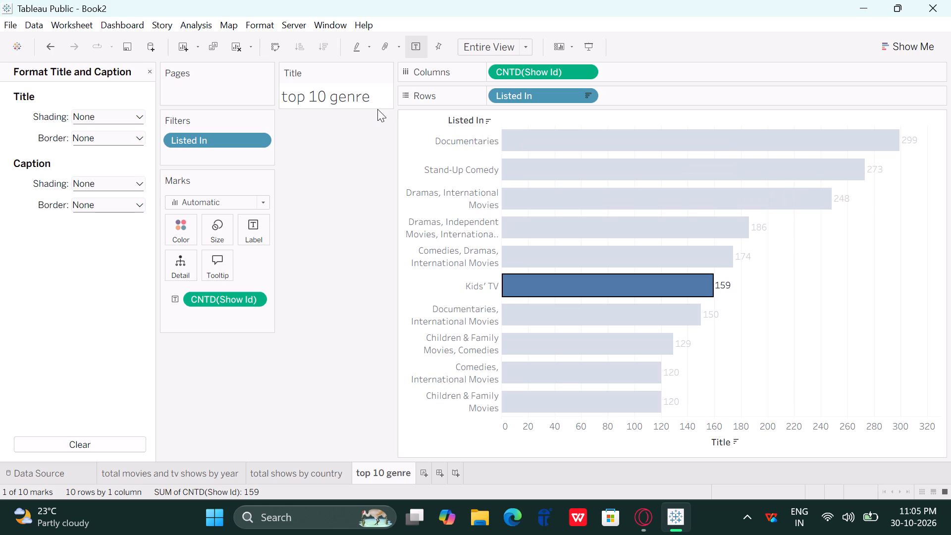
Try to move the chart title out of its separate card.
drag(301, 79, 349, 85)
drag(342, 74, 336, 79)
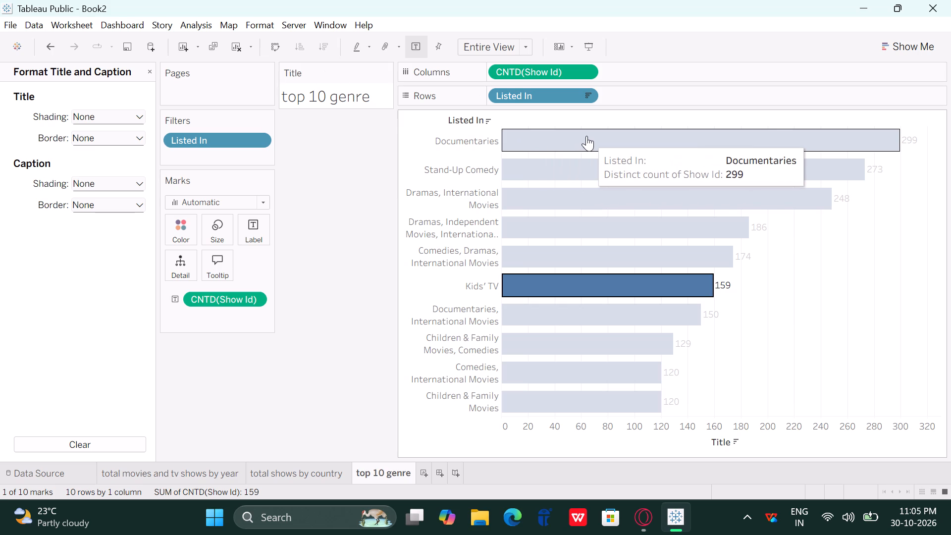
Clear the selection of the Kids' TV bar.
triple_click(776, 265)
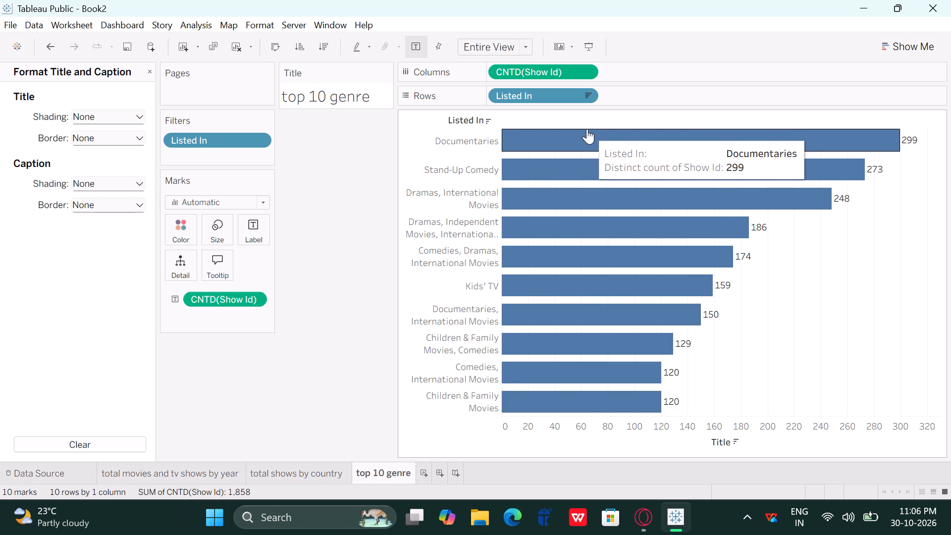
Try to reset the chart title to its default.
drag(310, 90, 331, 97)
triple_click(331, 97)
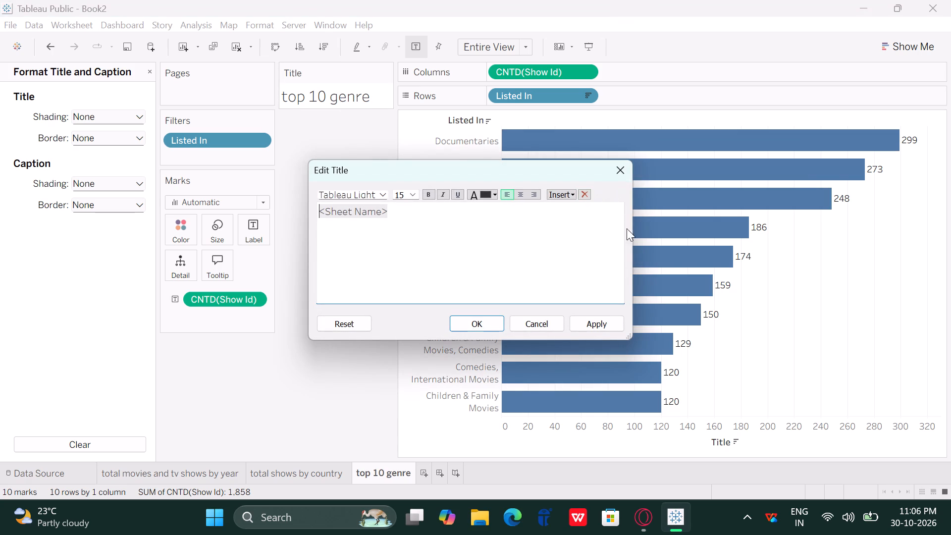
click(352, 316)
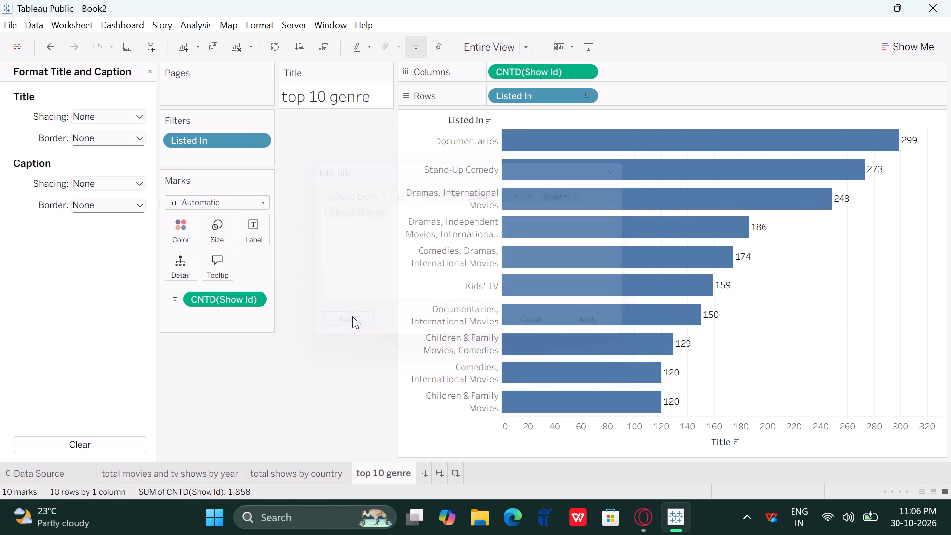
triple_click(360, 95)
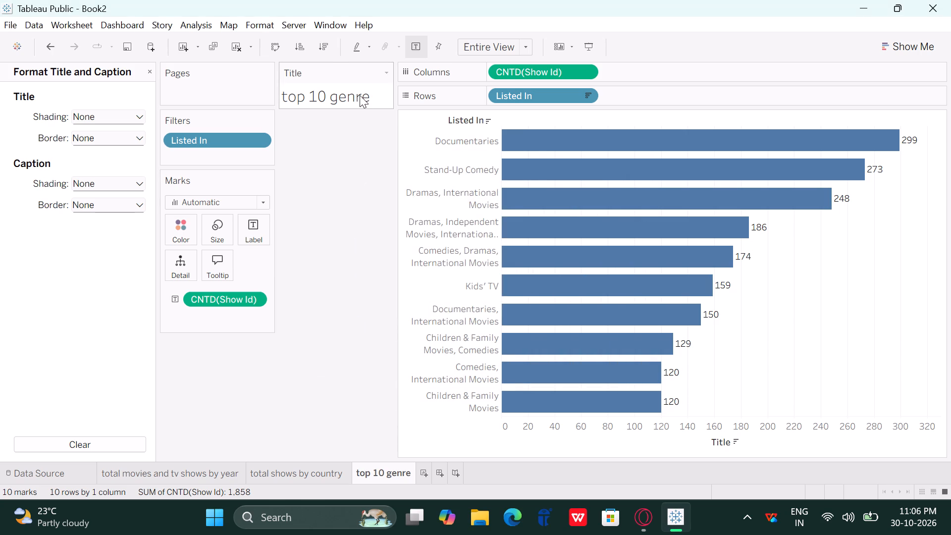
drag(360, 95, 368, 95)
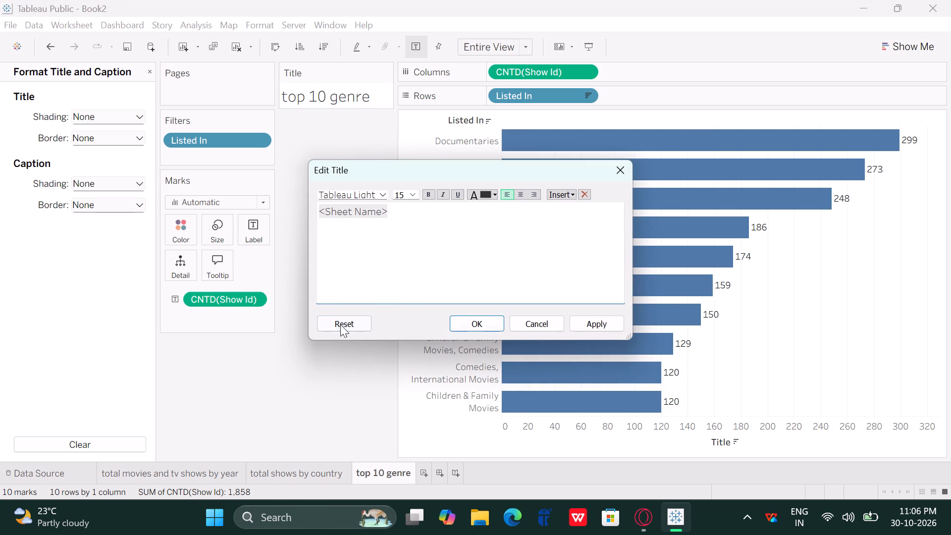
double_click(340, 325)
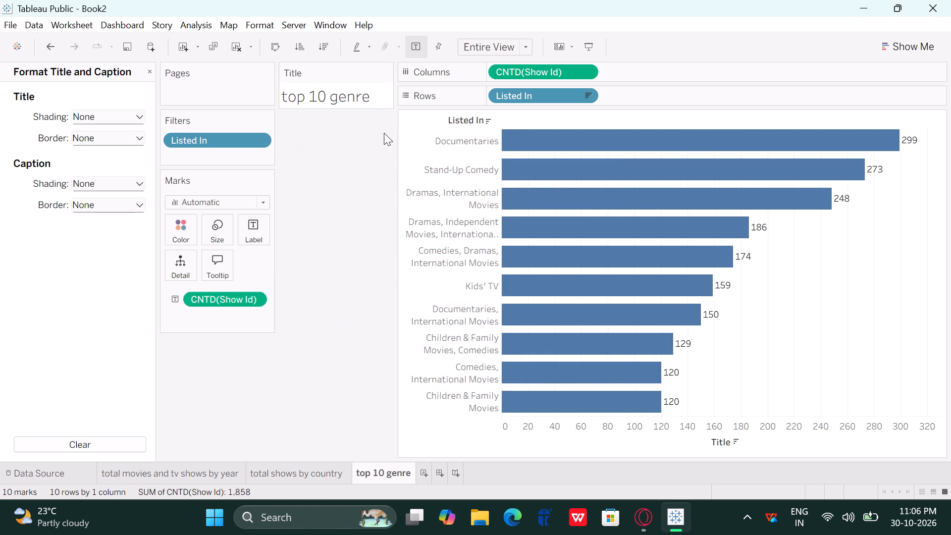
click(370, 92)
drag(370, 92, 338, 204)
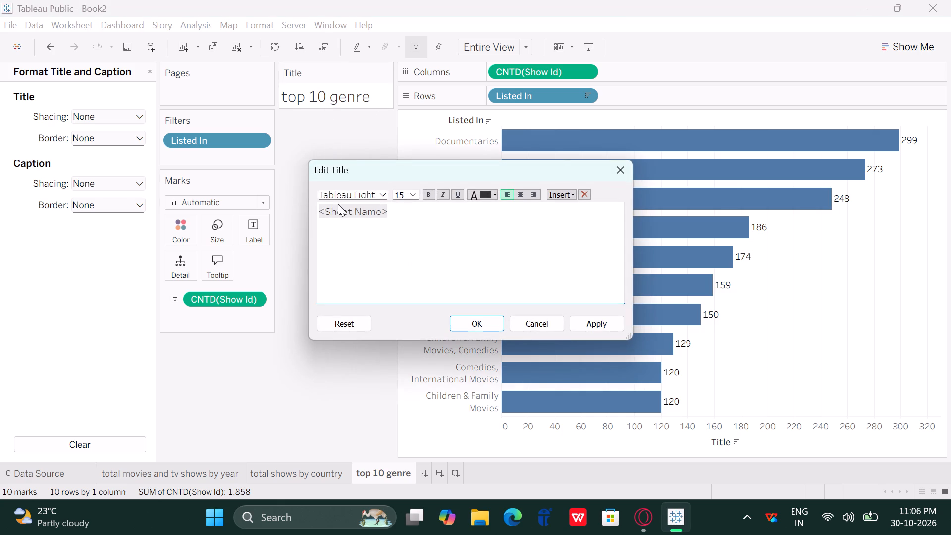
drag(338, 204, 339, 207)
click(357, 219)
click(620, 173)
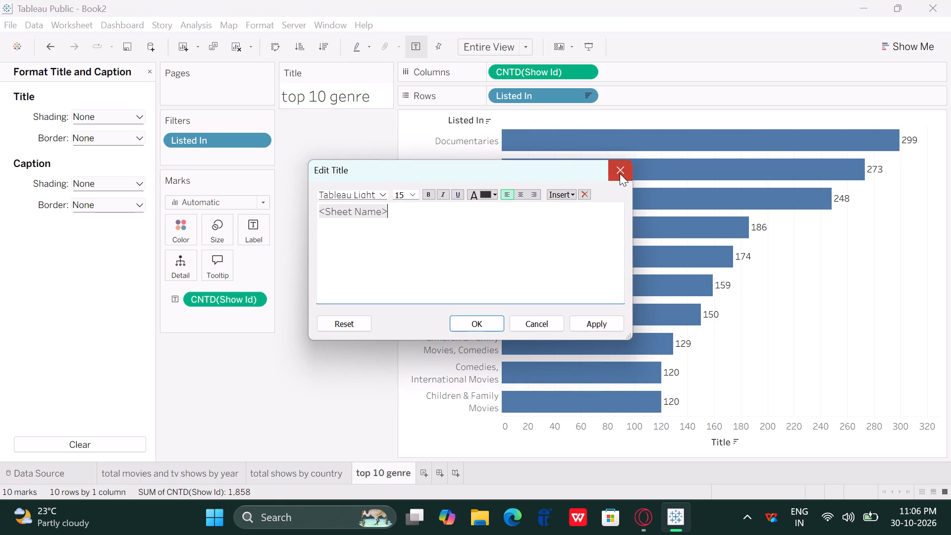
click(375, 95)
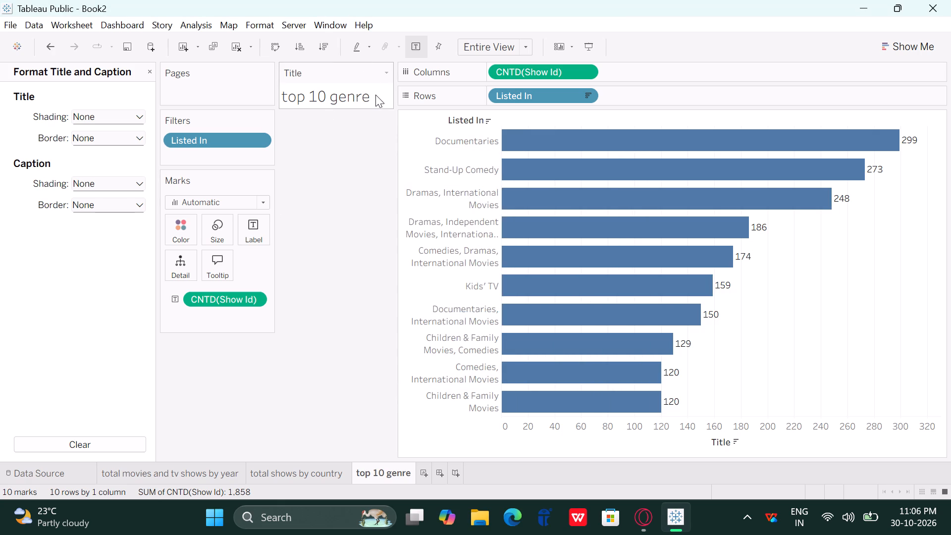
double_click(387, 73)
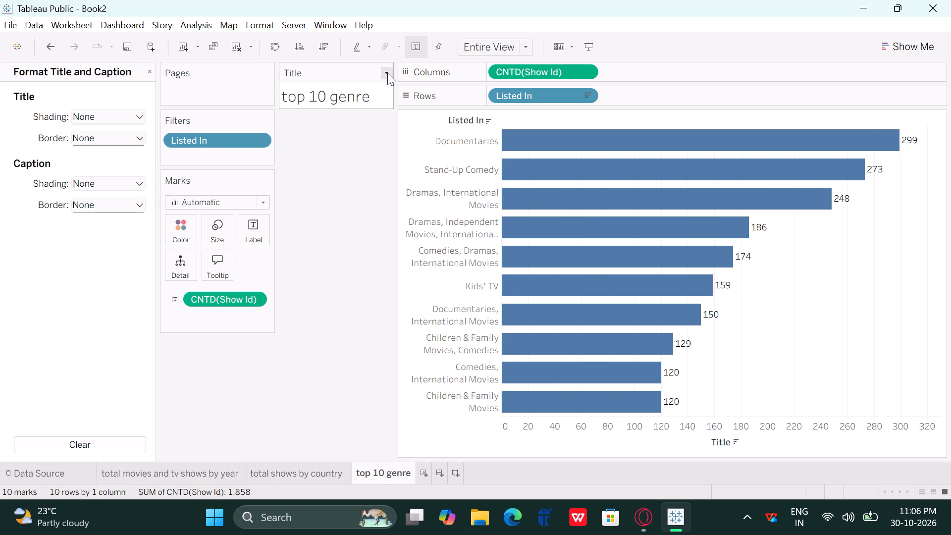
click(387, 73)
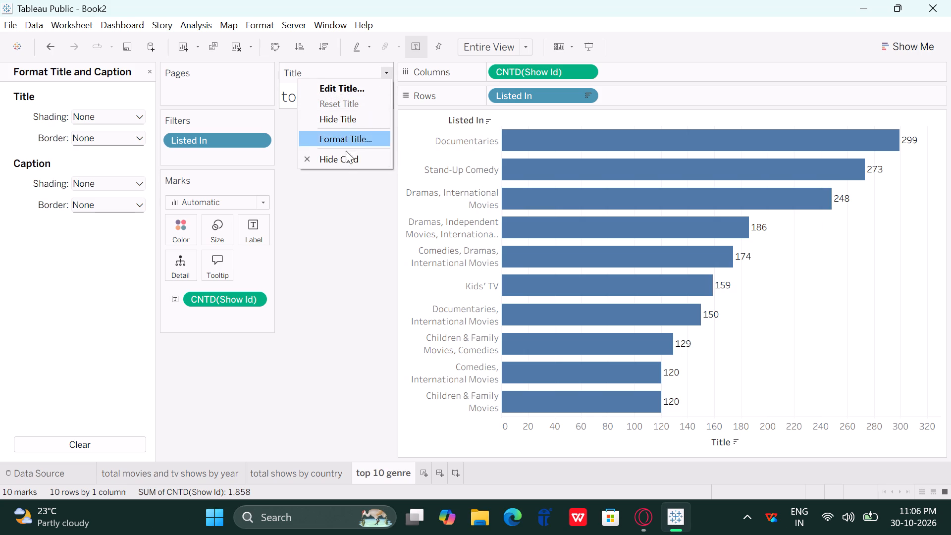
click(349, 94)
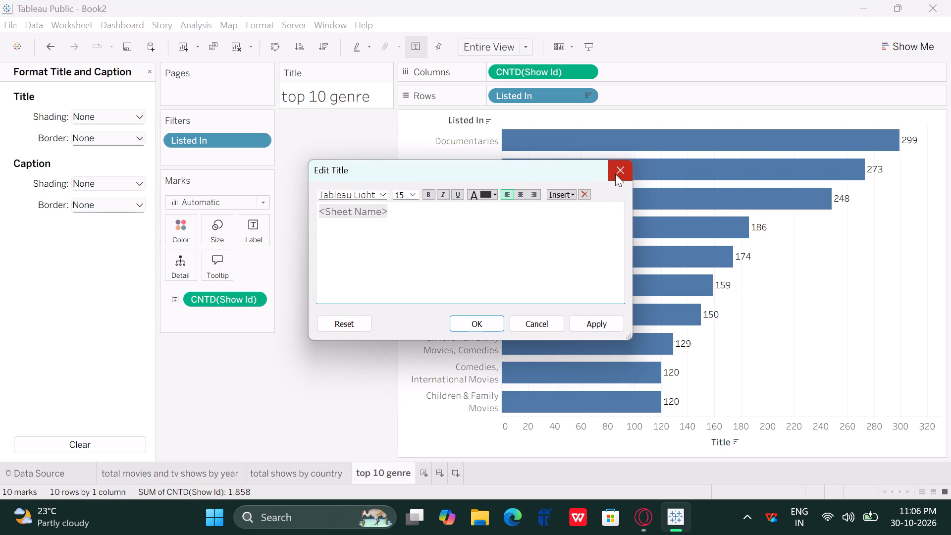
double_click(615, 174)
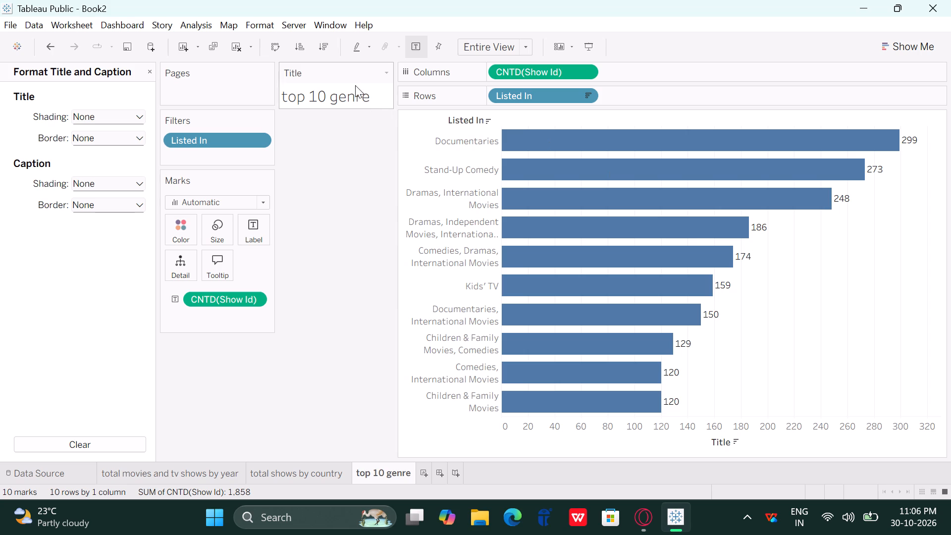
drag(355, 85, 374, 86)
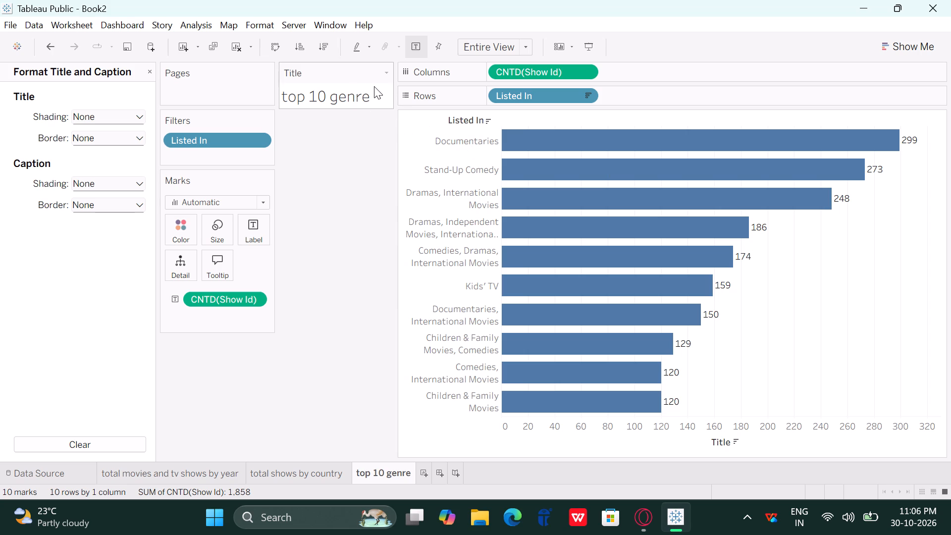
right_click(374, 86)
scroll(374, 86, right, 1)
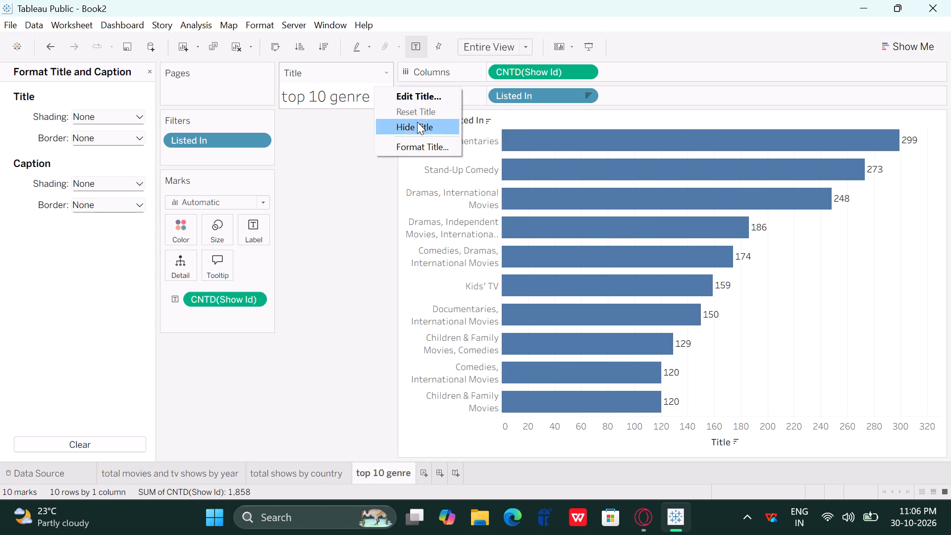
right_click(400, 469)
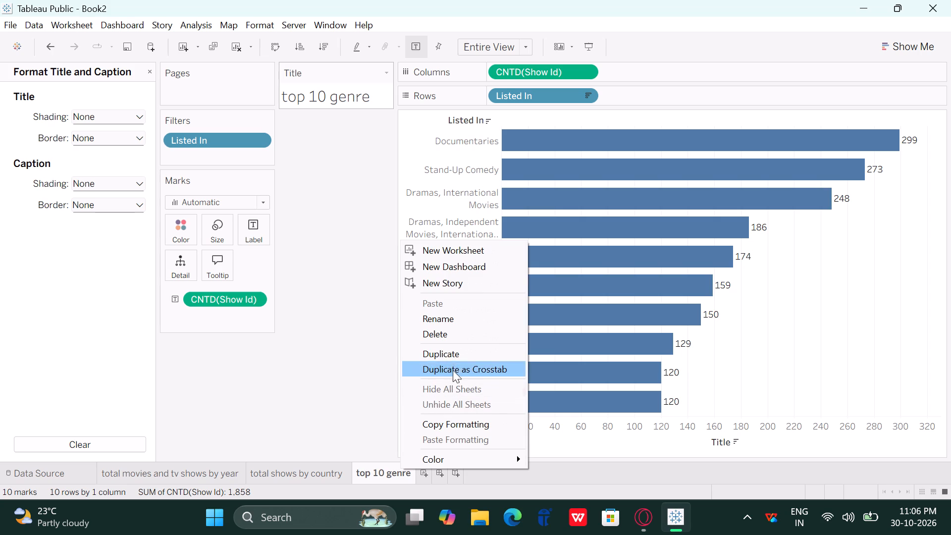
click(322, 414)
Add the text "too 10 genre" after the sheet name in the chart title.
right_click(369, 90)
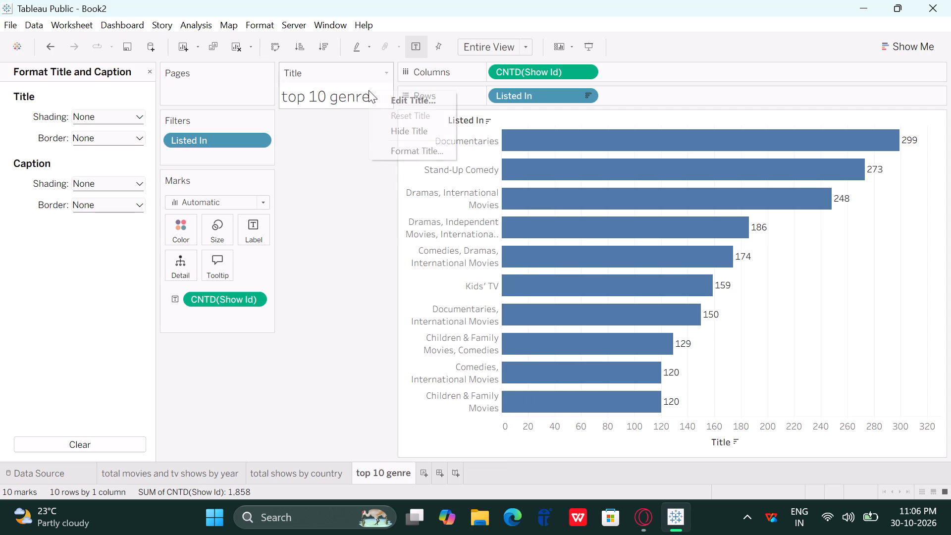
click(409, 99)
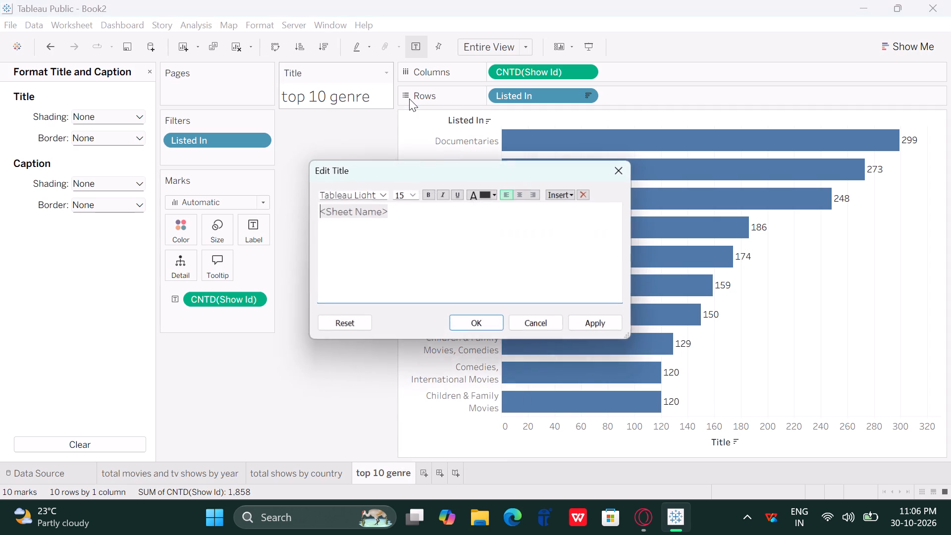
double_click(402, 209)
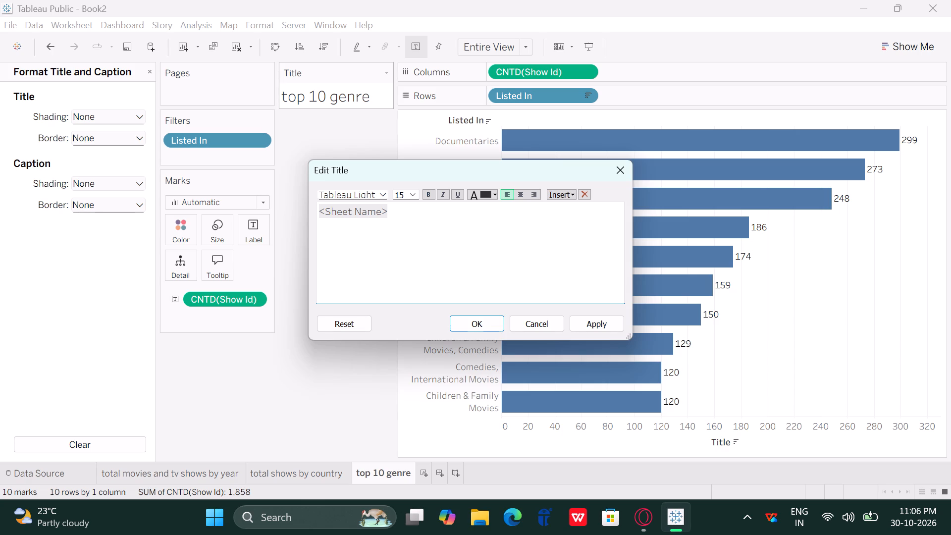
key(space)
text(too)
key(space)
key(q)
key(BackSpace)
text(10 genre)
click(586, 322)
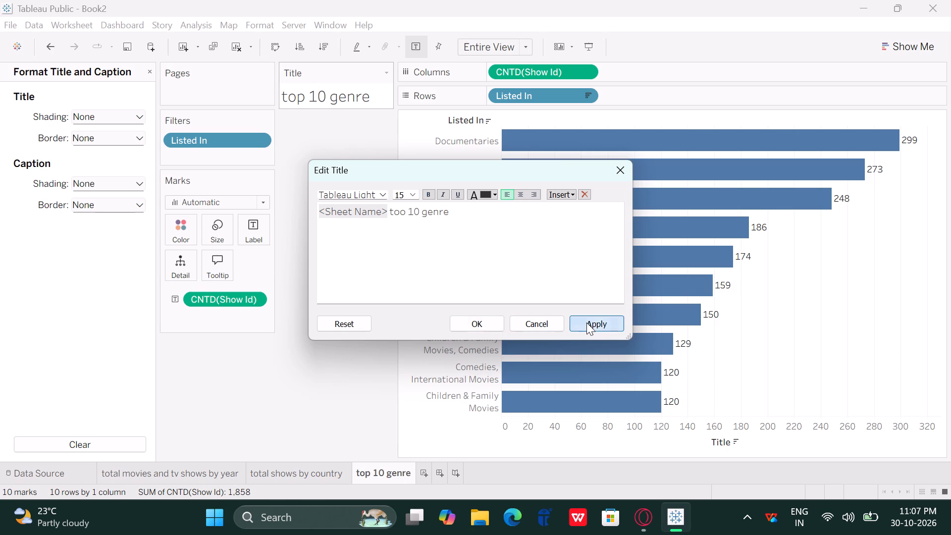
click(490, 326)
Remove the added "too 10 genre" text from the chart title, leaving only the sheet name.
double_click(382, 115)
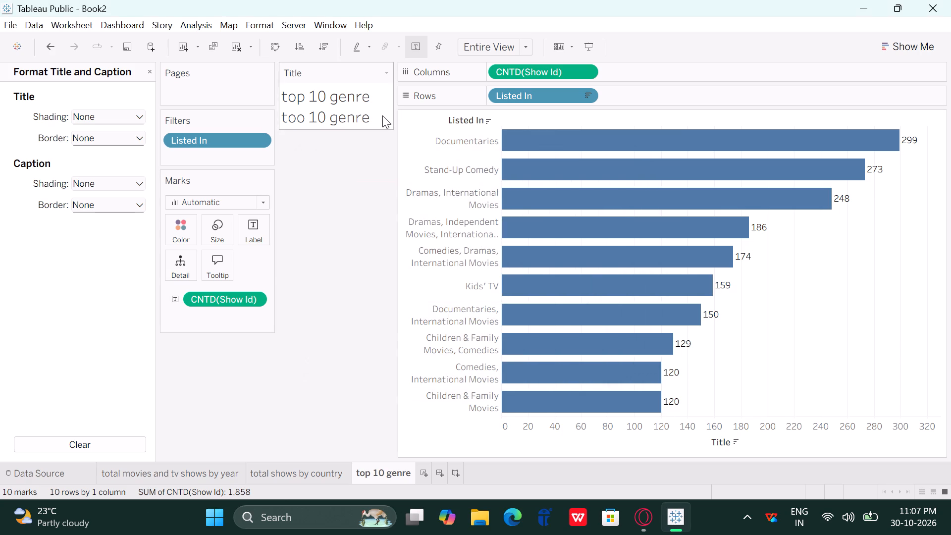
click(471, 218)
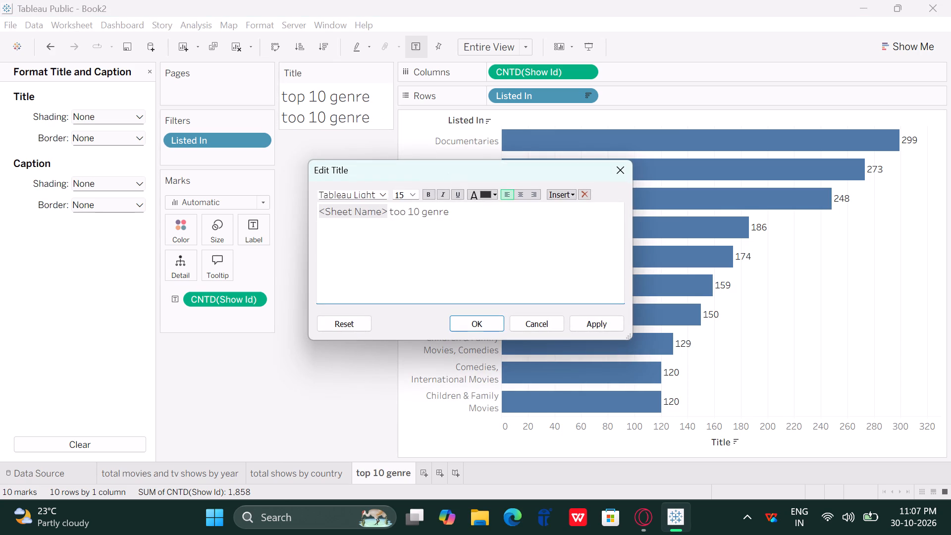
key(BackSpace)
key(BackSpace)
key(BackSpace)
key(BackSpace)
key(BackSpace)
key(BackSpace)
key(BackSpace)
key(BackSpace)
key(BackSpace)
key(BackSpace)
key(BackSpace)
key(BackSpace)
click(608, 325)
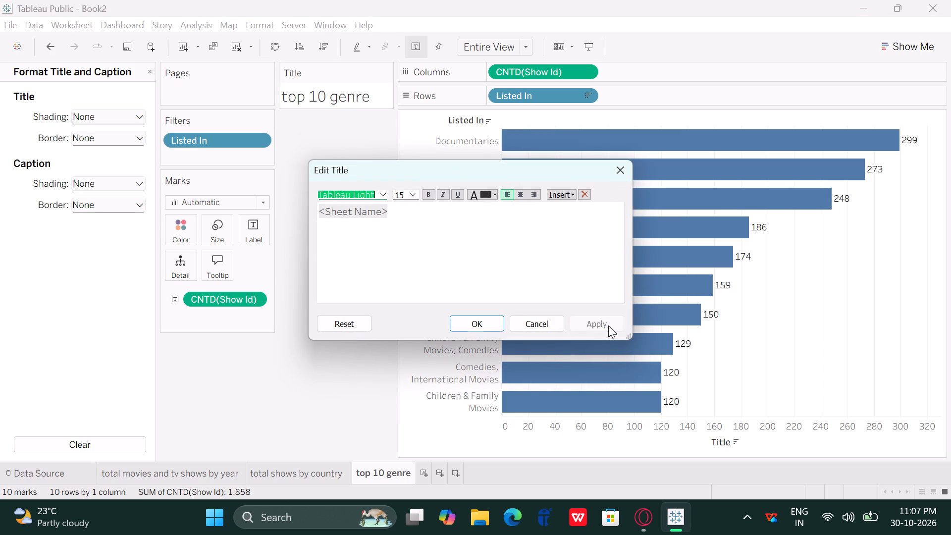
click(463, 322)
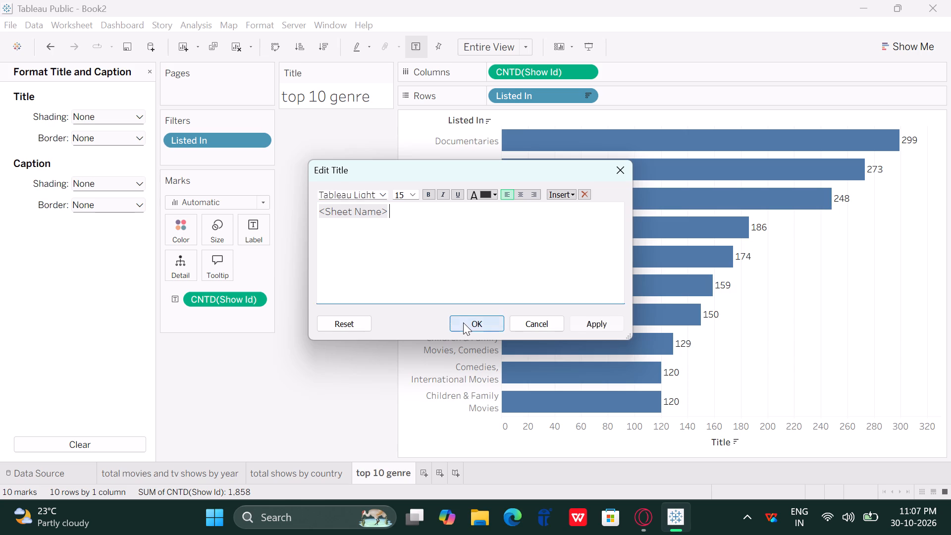
Narrow the chart to only the "Documentaries, International Movies" genre.
drag(463, 322, 322, 98)
double_click(331, 158)
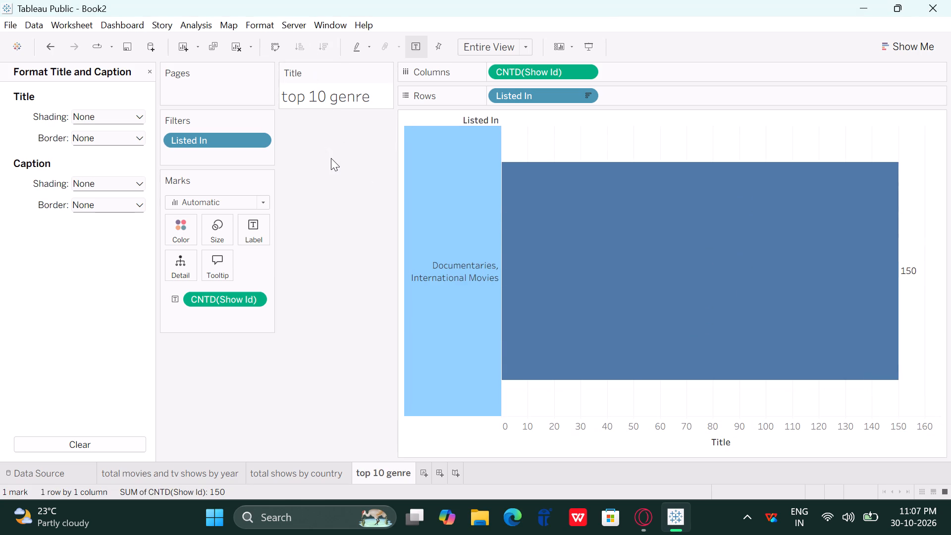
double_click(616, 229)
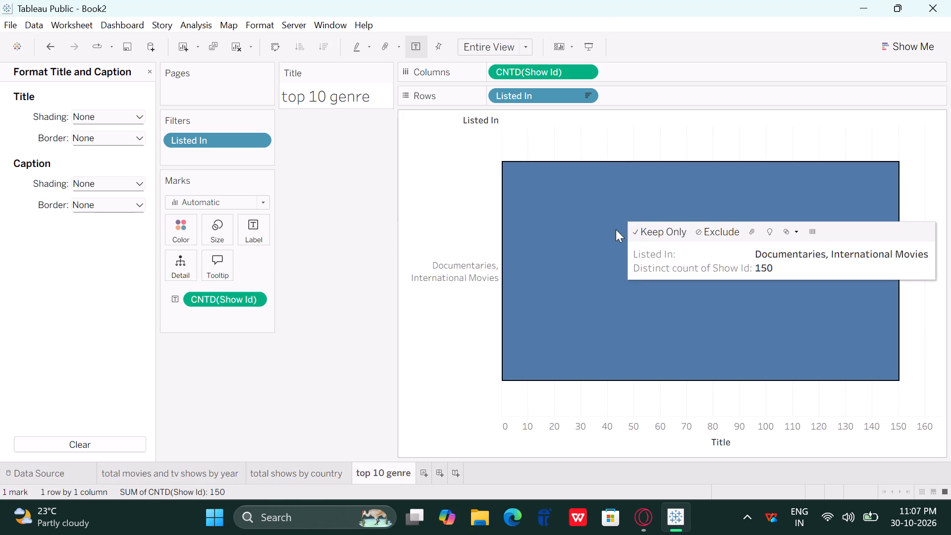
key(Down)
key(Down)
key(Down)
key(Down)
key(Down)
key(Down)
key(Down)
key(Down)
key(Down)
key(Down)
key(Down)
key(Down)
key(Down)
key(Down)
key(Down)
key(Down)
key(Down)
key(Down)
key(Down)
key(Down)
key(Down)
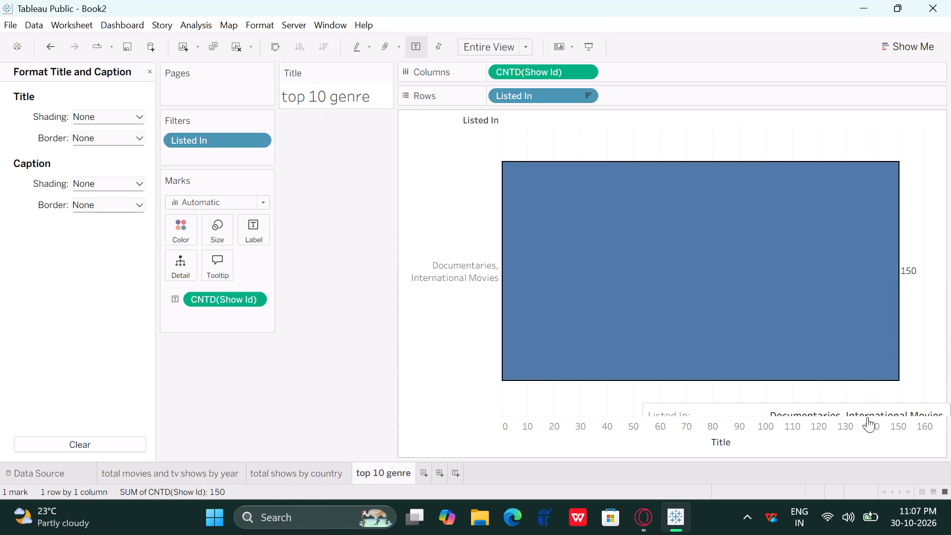
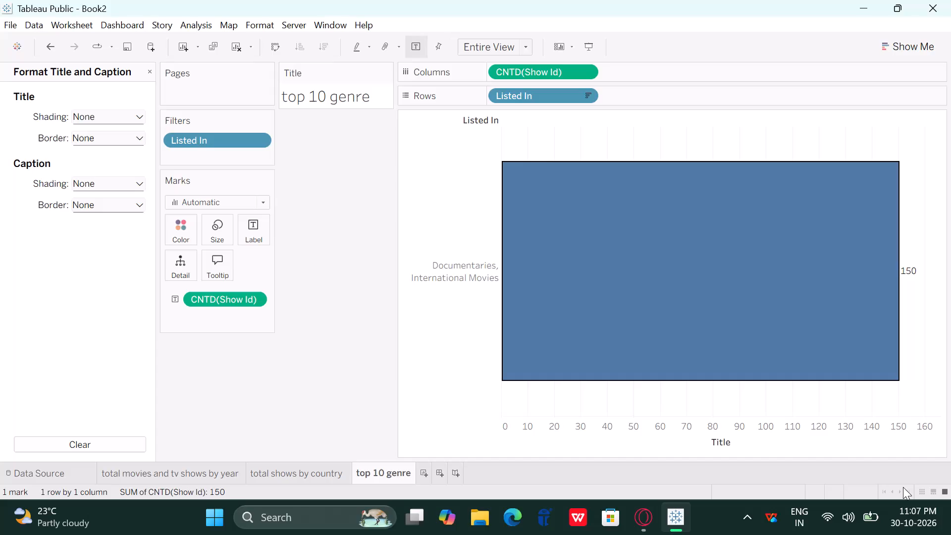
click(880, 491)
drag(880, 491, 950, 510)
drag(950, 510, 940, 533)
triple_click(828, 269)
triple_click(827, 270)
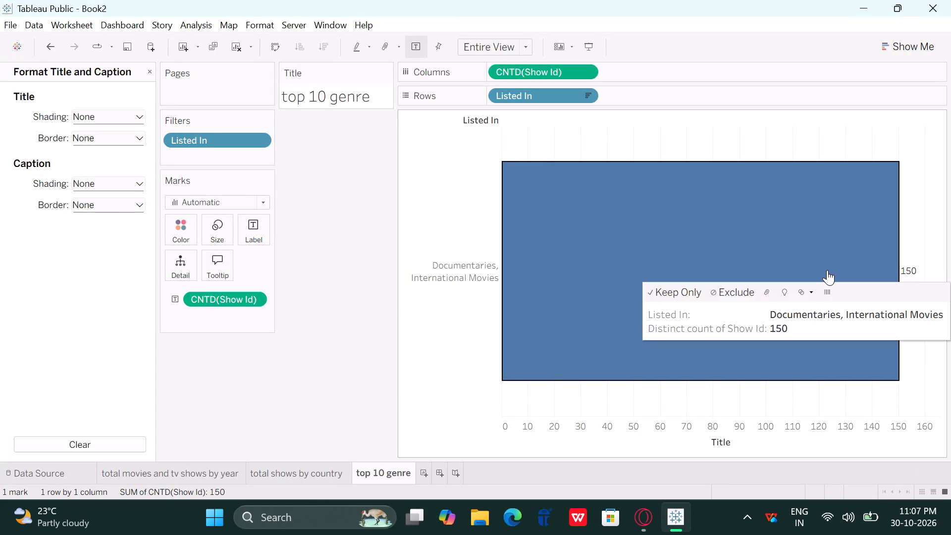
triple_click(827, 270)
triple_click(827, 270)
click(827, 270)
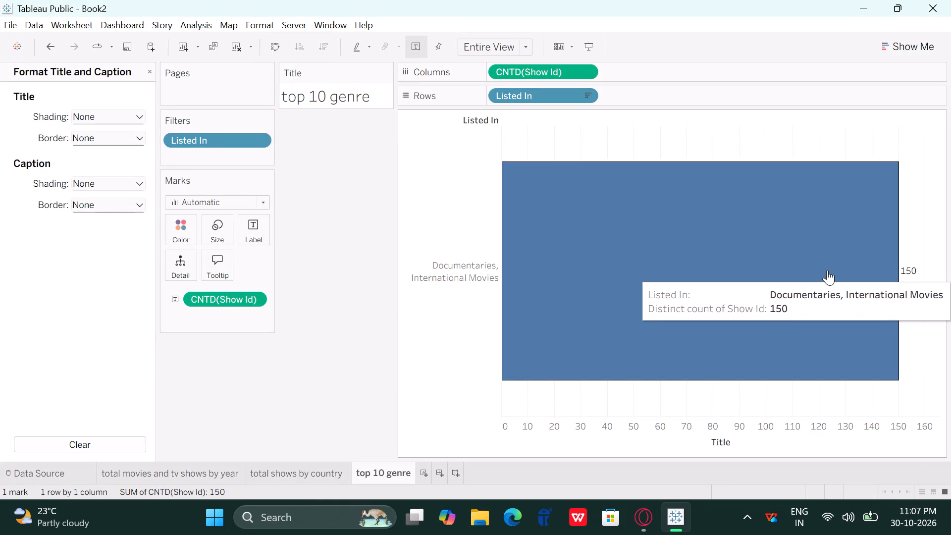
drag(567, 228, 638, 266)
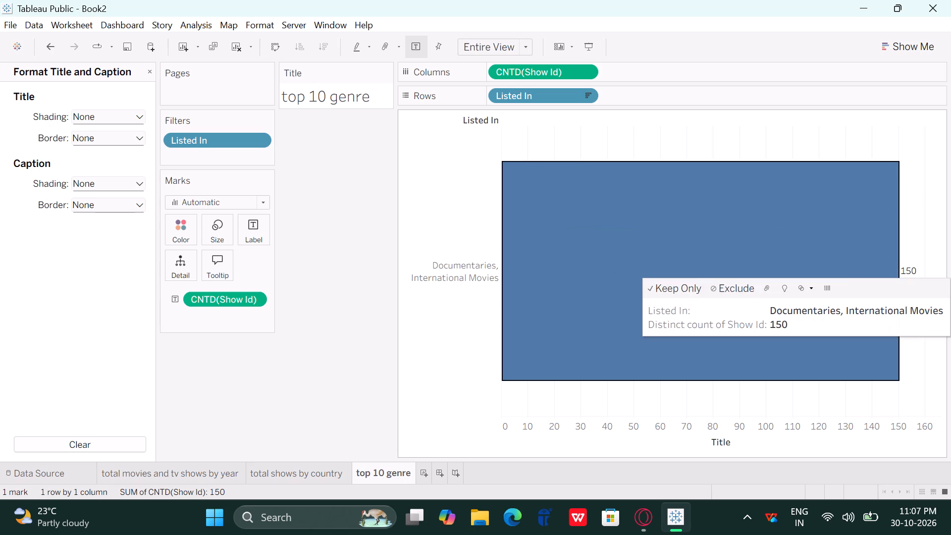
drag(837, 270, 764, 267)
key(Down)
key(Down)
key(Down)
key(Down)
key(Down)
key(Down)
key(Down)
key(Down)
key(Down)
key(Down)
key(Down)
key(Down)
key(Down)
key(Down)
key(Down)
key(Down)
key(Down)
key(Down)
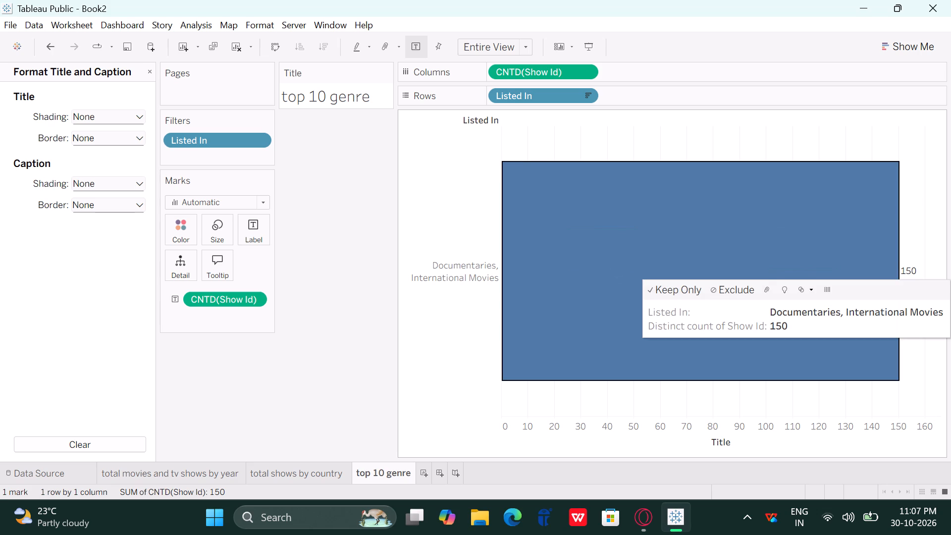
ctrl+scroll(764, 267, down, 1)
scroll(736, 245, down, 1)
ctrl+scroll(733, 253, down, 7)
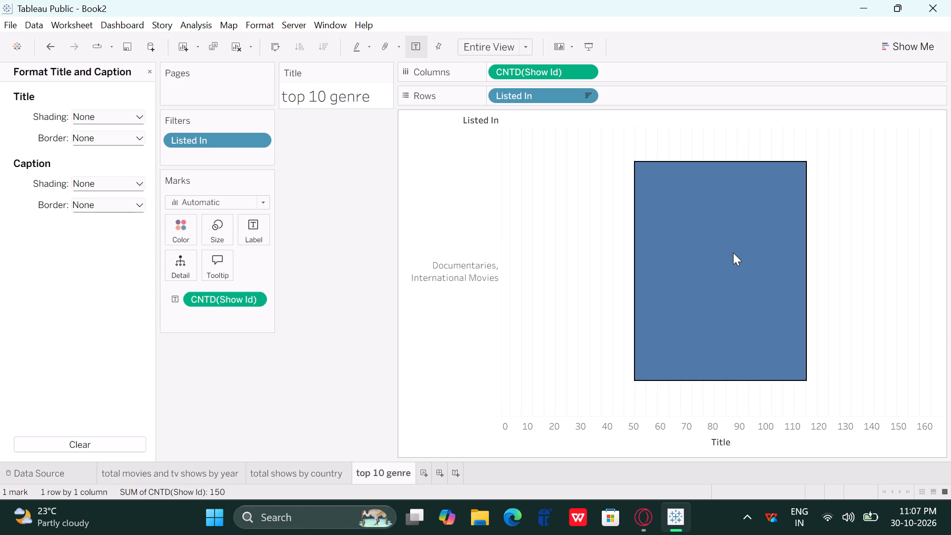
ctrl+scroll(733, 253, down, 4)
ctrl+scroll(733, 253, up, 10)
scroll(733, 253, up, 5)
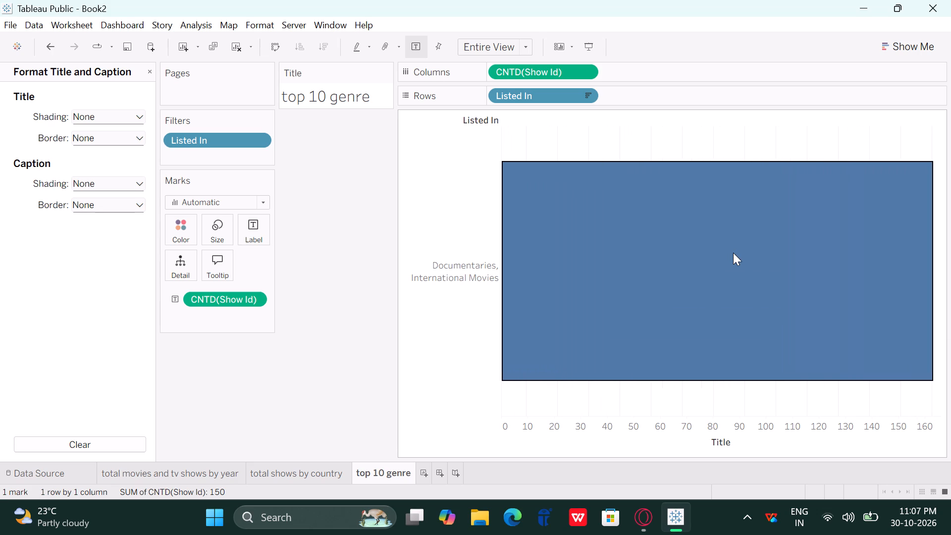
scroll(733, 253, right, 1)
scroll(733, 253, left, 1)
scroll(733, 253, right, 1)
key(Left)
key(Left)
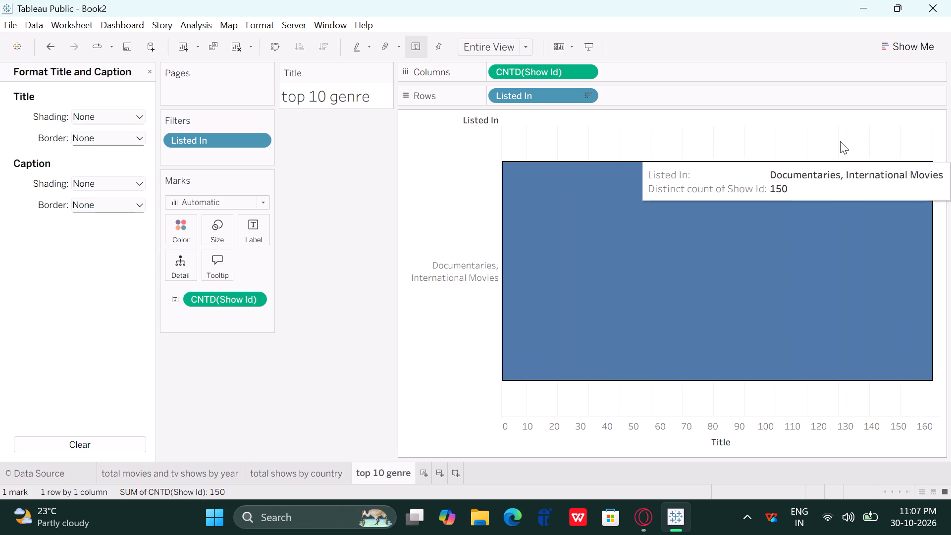
Undo the axis range change and the filter that keeps only "Documentaries, International Movies".
click(51, 43)
click(51, 43)
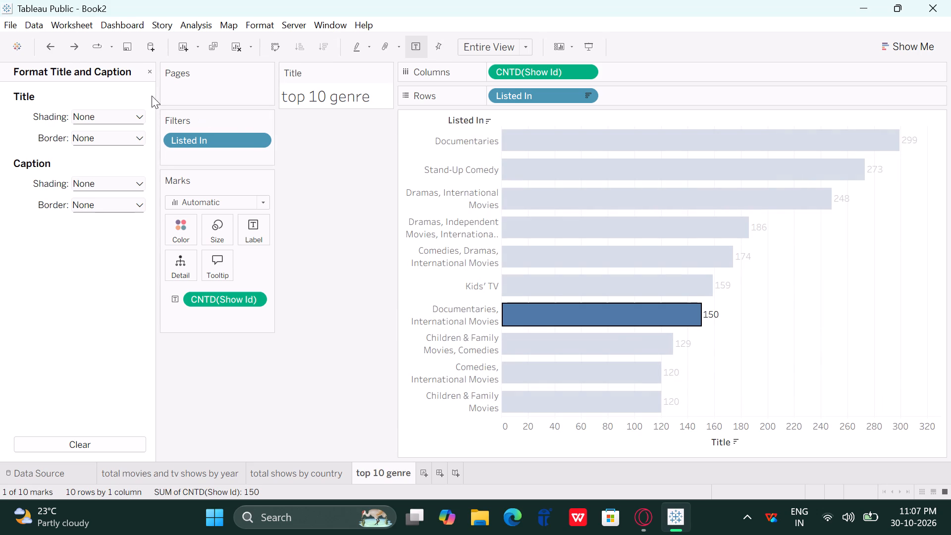
Undo the recent chart title text edits, leaving only "top 10 genre", and clear the bar selection.
click(53, 44)
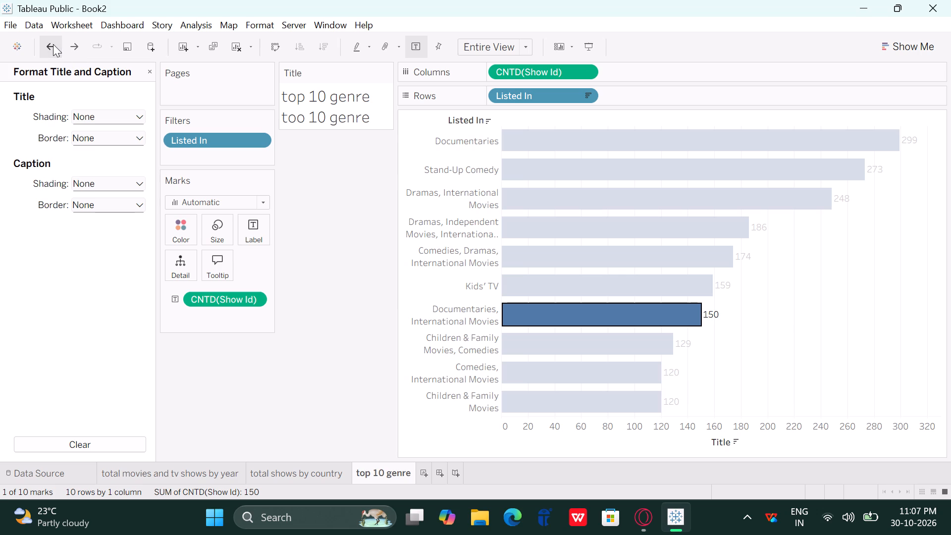
click(53, 44)
click(53, 44)
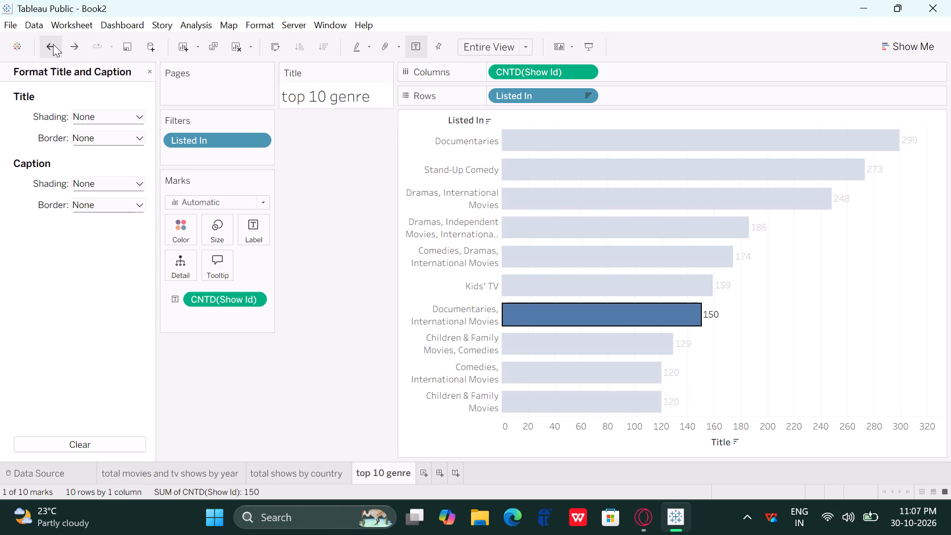
click(53, 44)
click(729, 214)
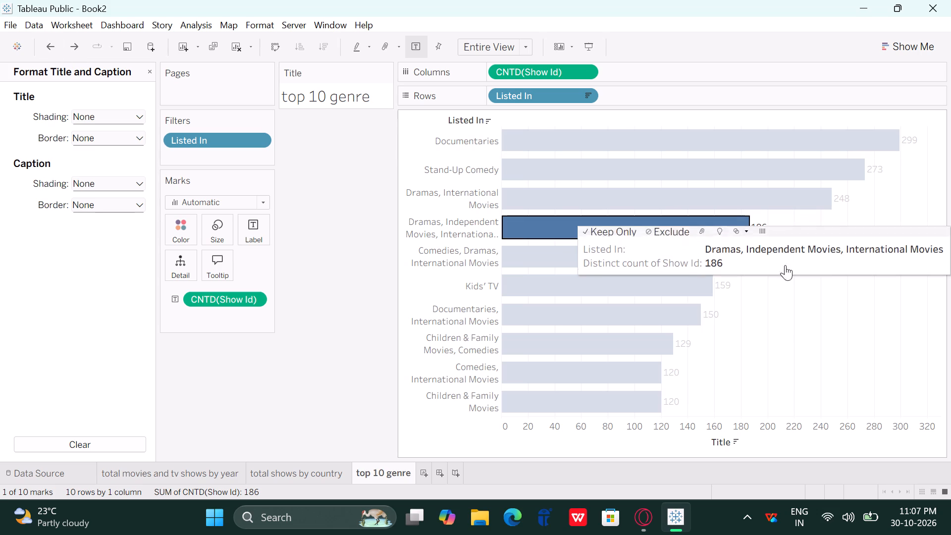
click(819, 291)
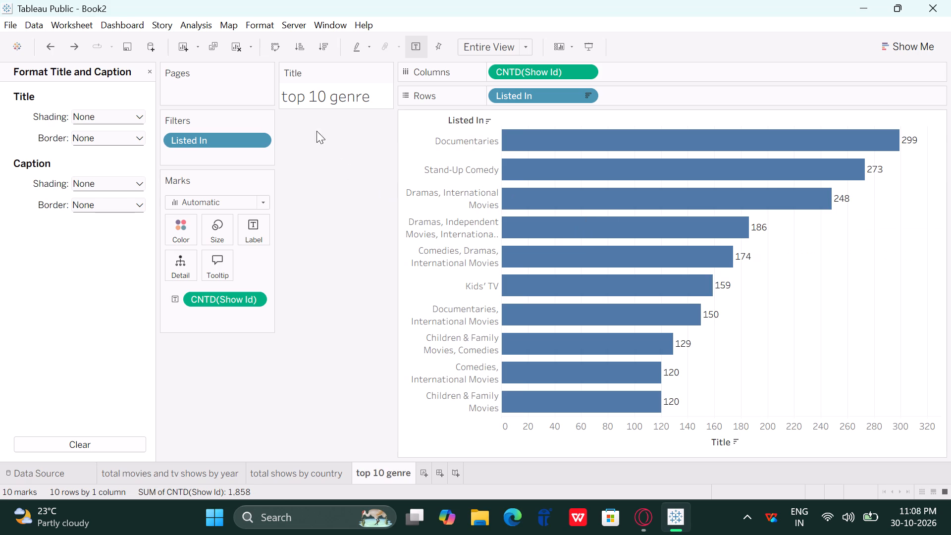
Move the "top 10 genre" title card to the right side of the bar chart.
click(315, 101)
drag(321, 72, 613, 92)
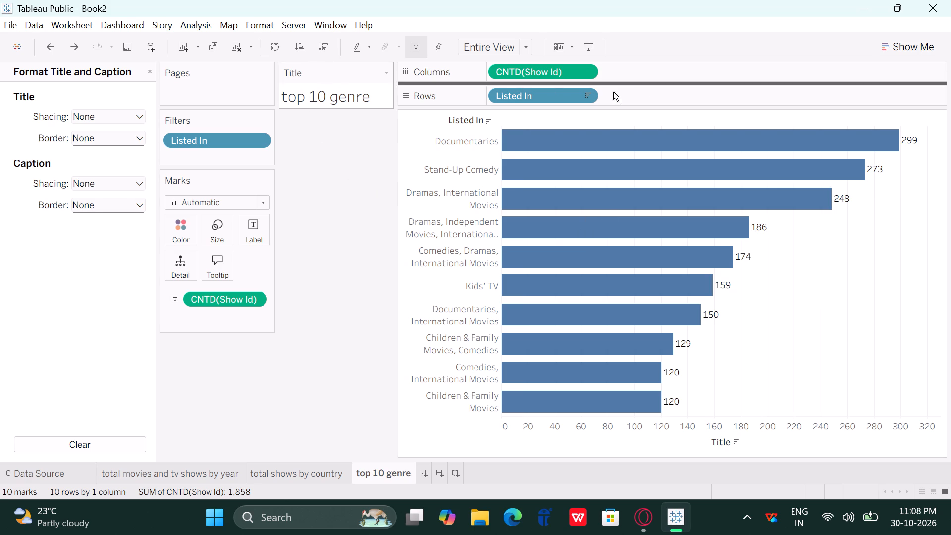
drag(613, 92, 740, 124)
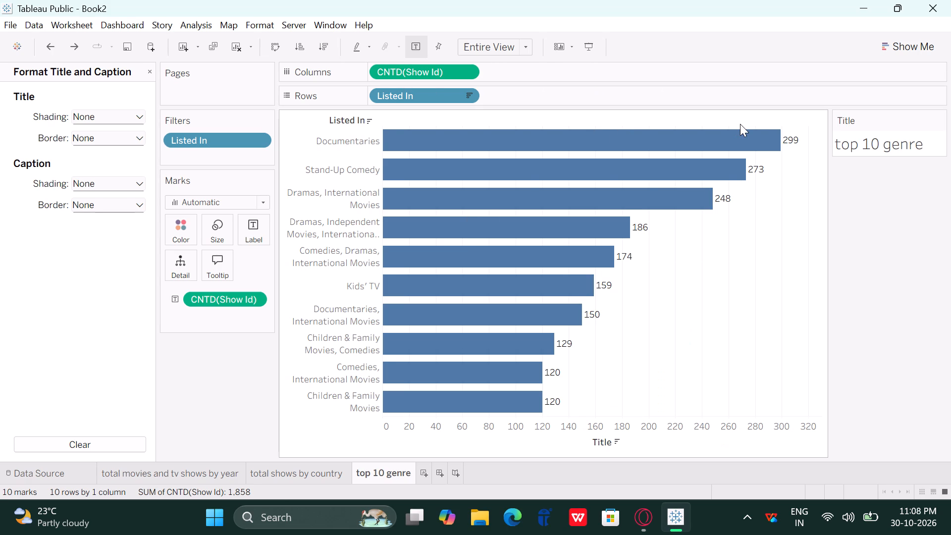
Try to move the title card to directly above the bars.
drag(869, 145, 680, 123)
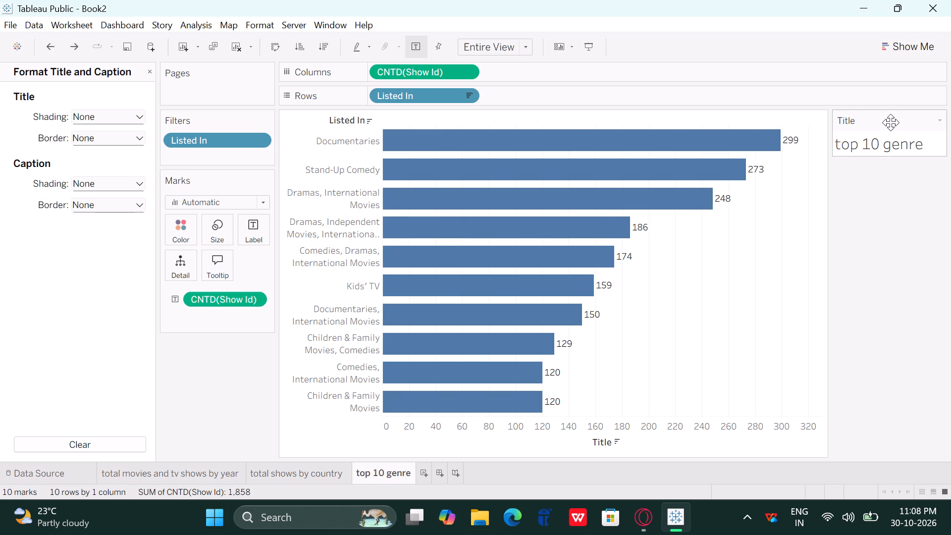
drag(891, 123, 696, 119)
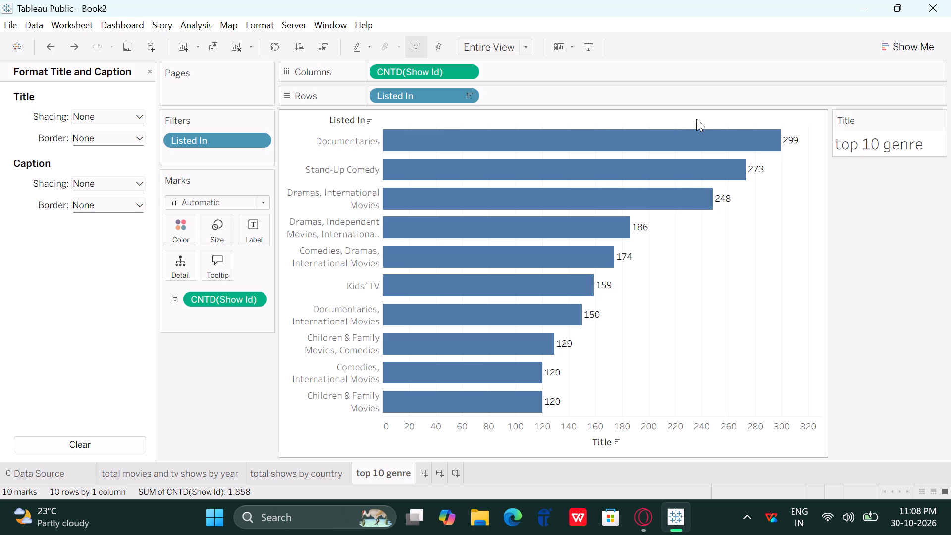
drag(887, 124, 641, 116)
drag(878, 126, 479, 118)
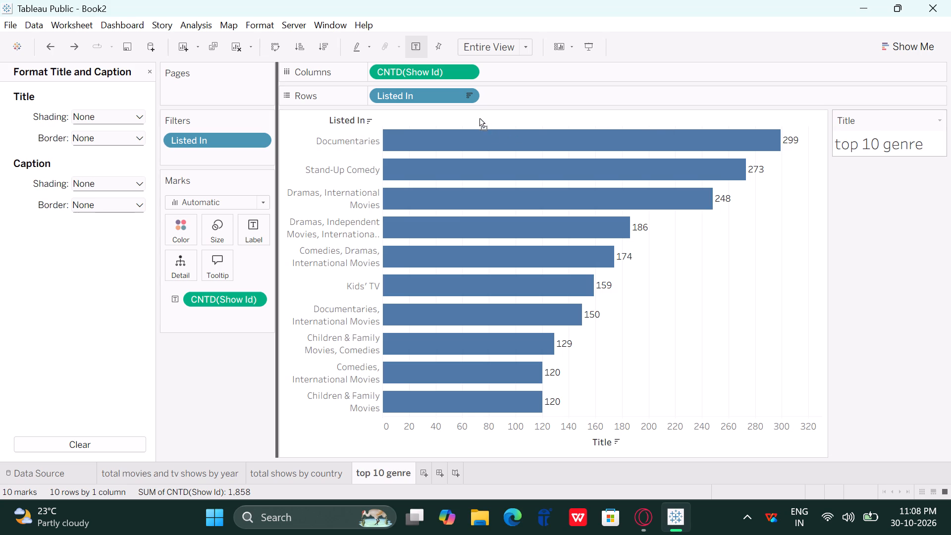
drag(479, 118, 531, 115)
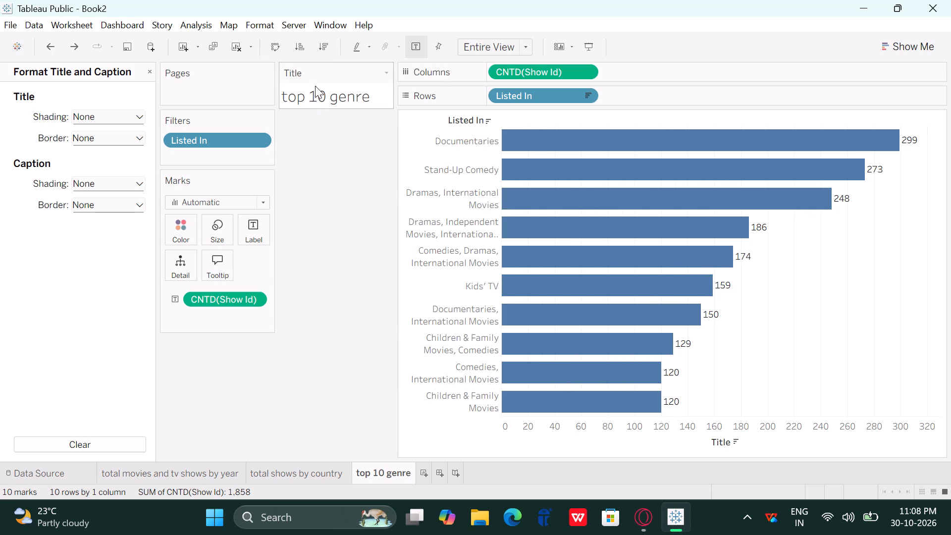
Move the title card back to the right side of the bar chart.
drag(315, 86, 922, 138)
drag(339, 70, 355, 75)
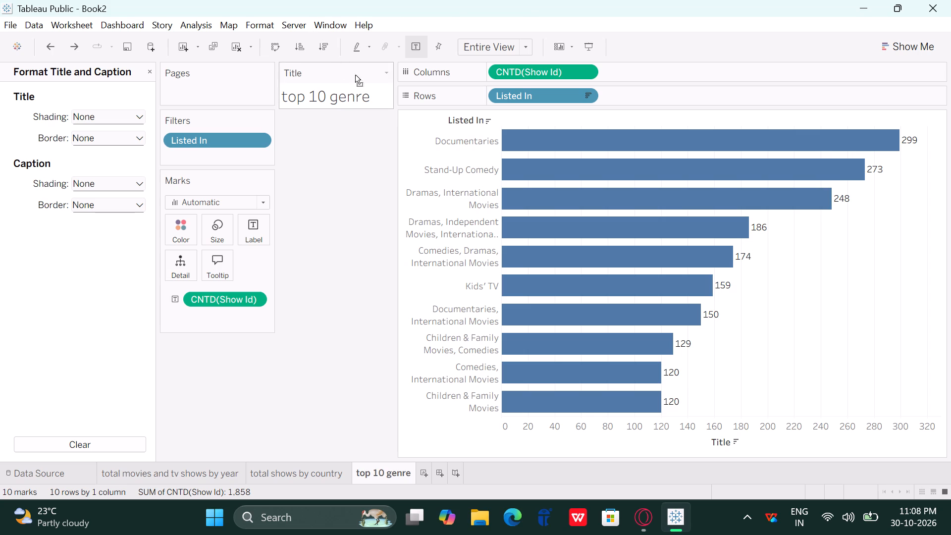
drag(355, 75, 926, 112)
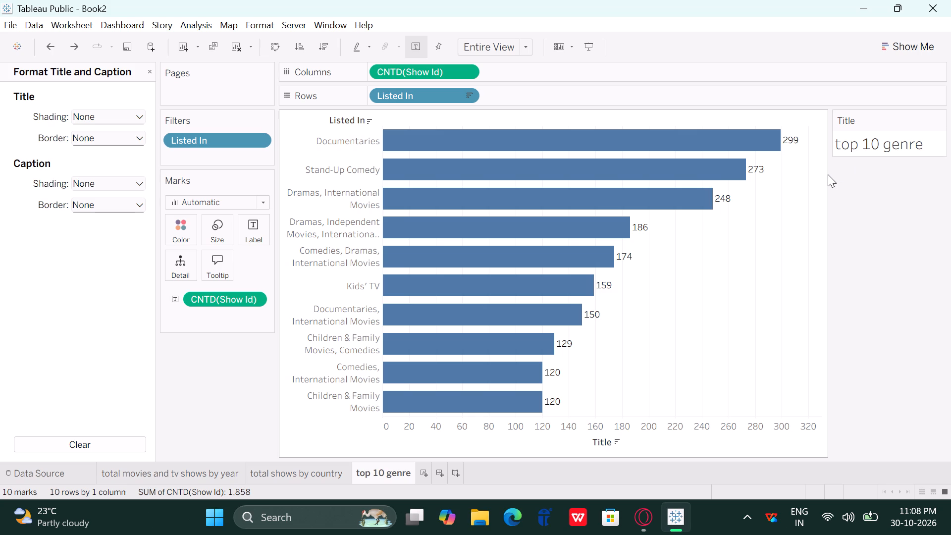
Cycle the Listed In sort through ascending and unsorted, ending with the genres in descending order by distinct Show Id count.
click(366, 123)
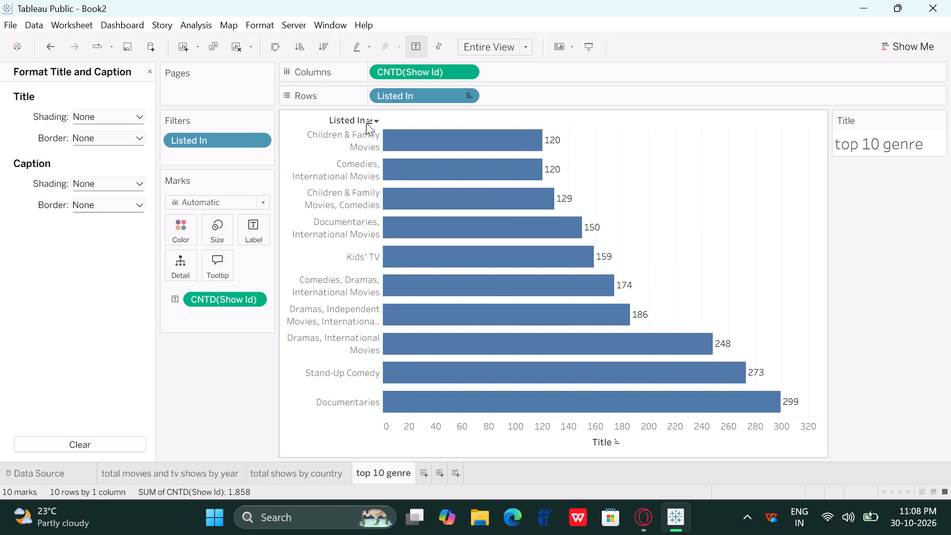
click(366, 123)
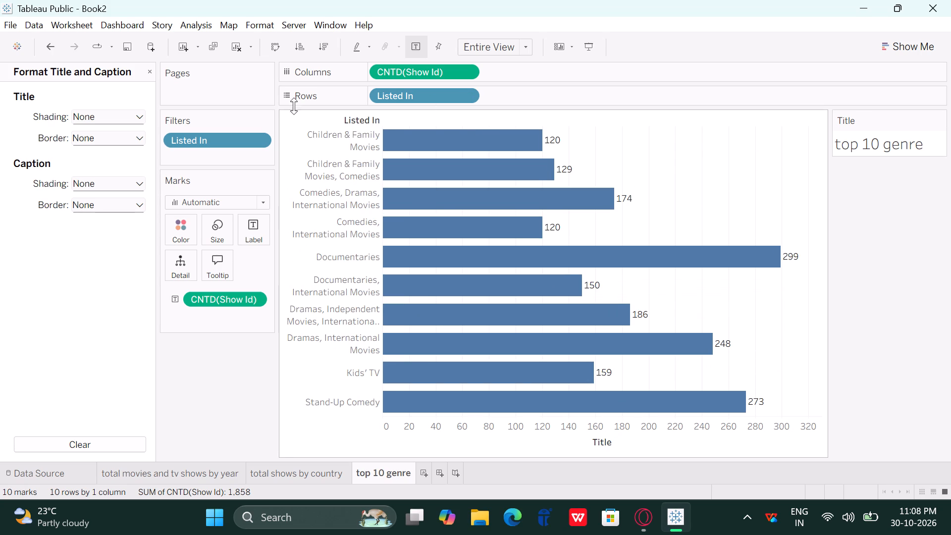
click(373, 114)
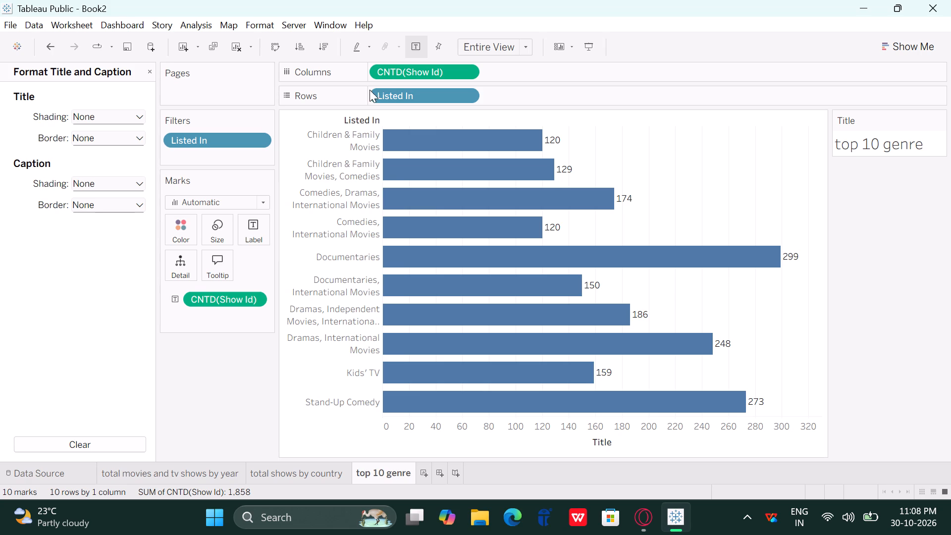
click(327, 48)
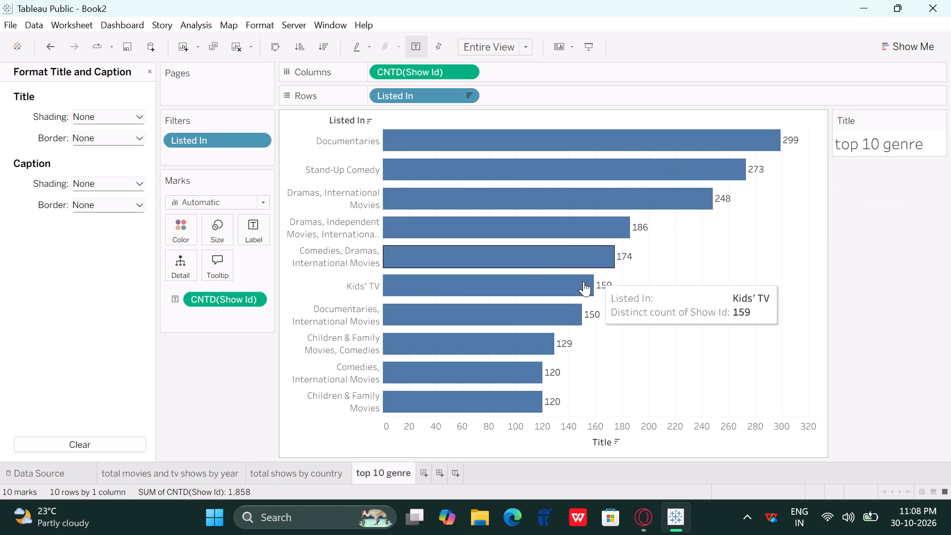
Change the colour of the chart's bars to the custom red #ff0000.
click(547, 235)
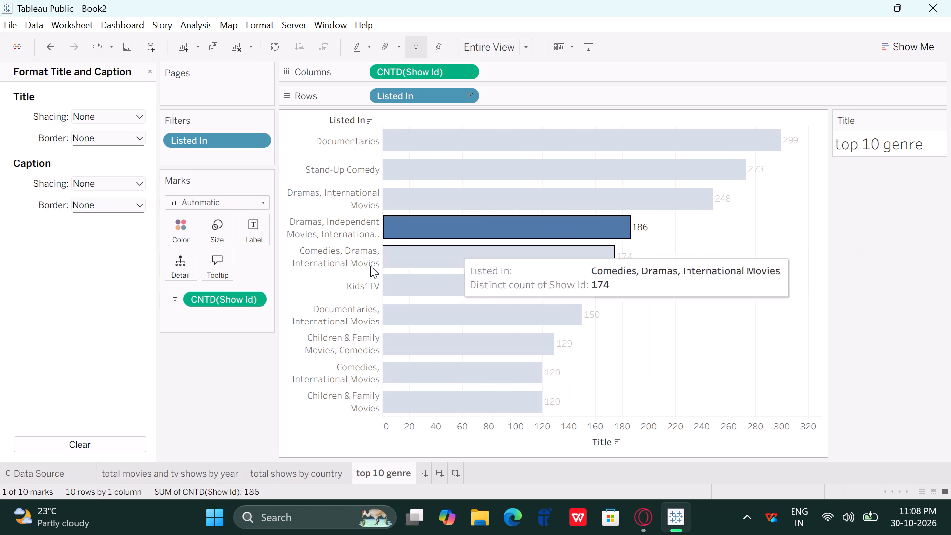
click(171, 232)
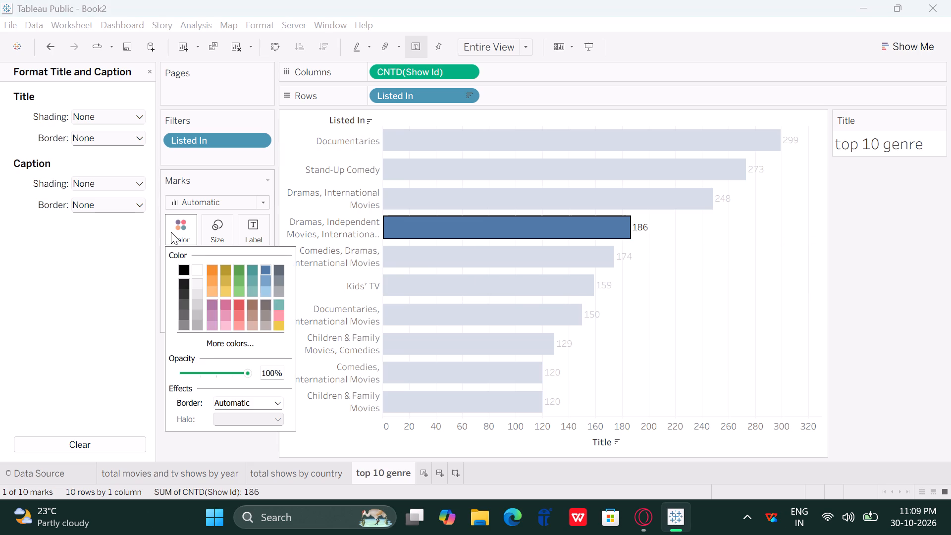
click(232, 345)
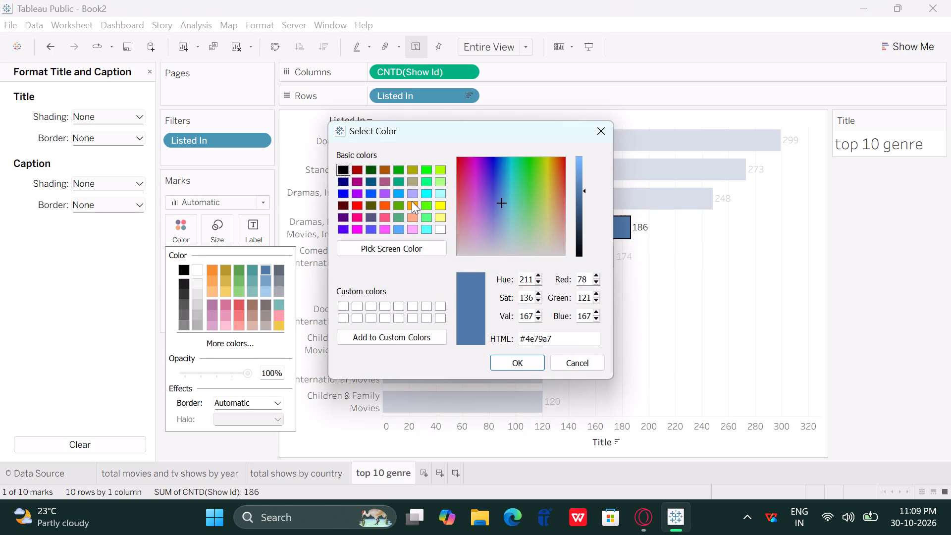
click(361, 170)
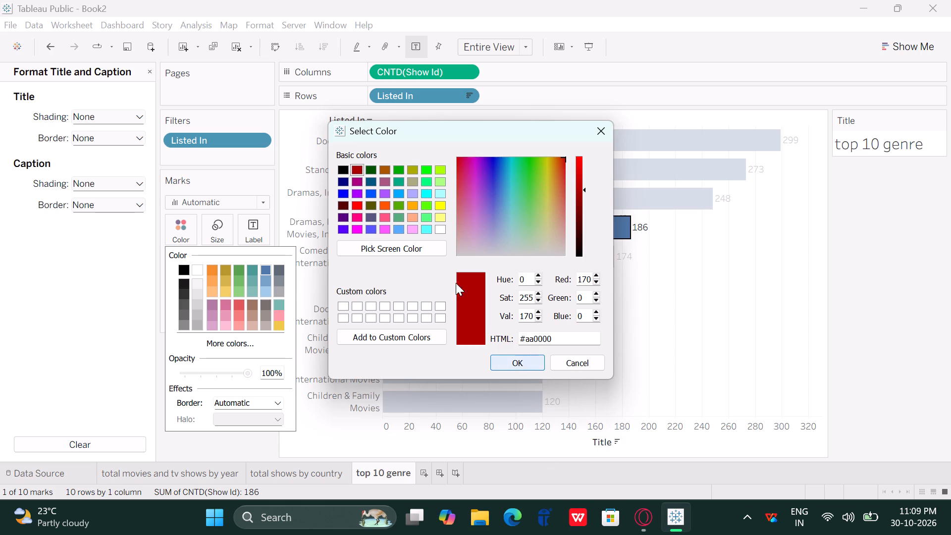
click(383, 203)
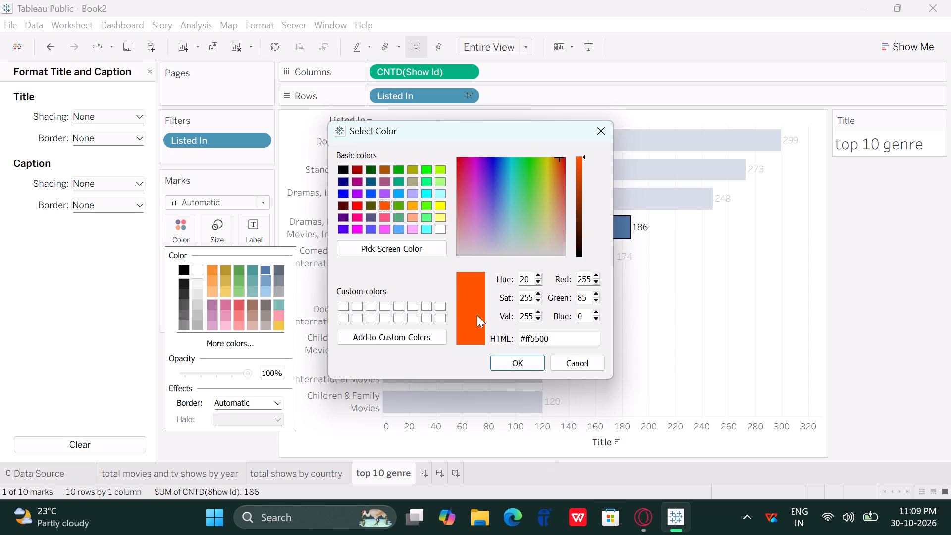
click(359, 202)
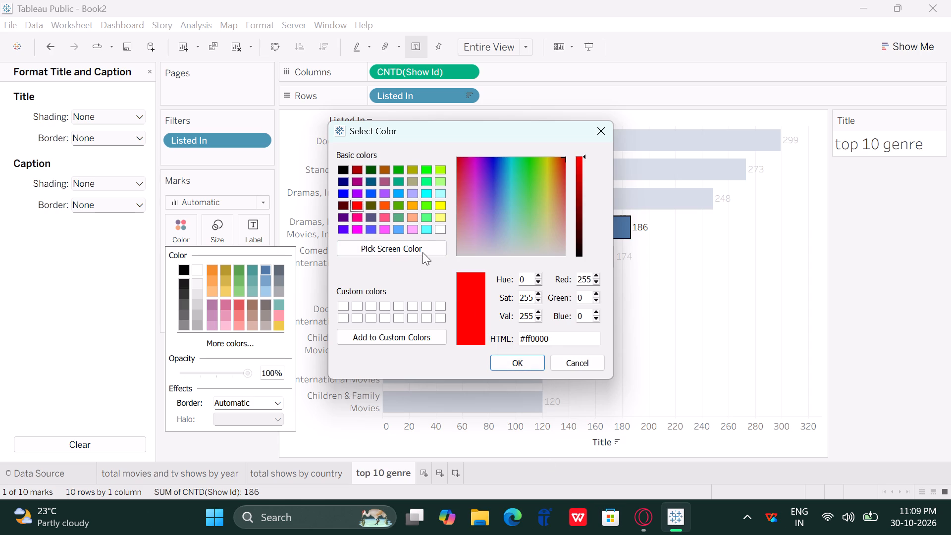
click(509, 357)
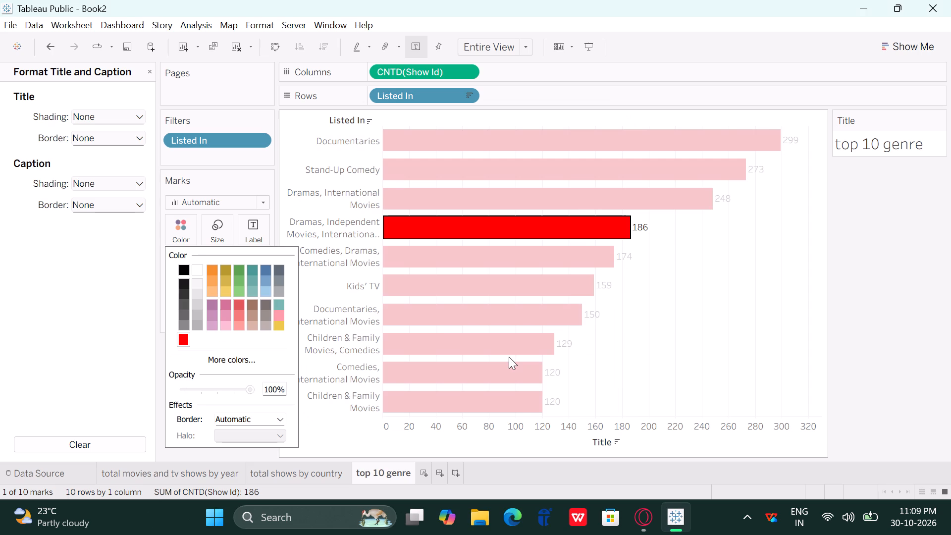
Set the default worksheet shading of the whole genre chart sheet to black.
click(601, 305)
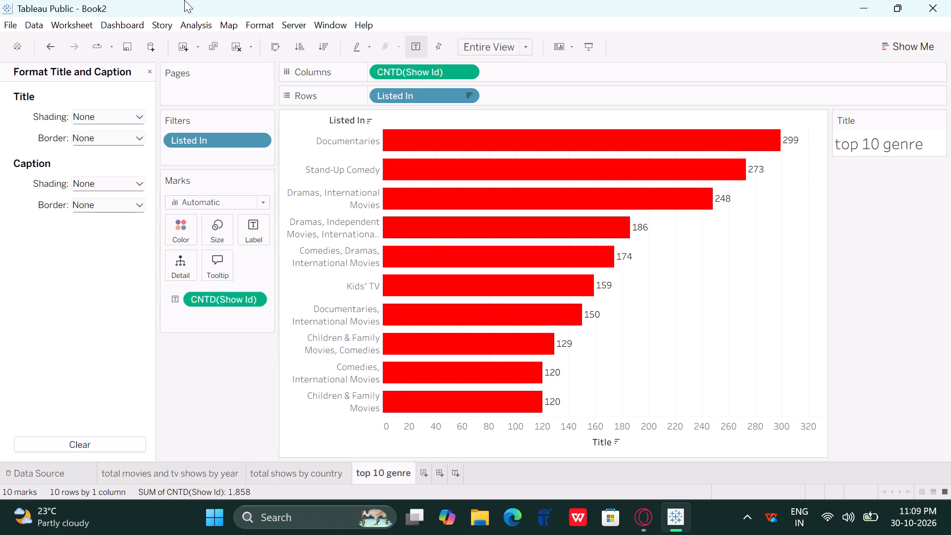
right_click(507, 193)
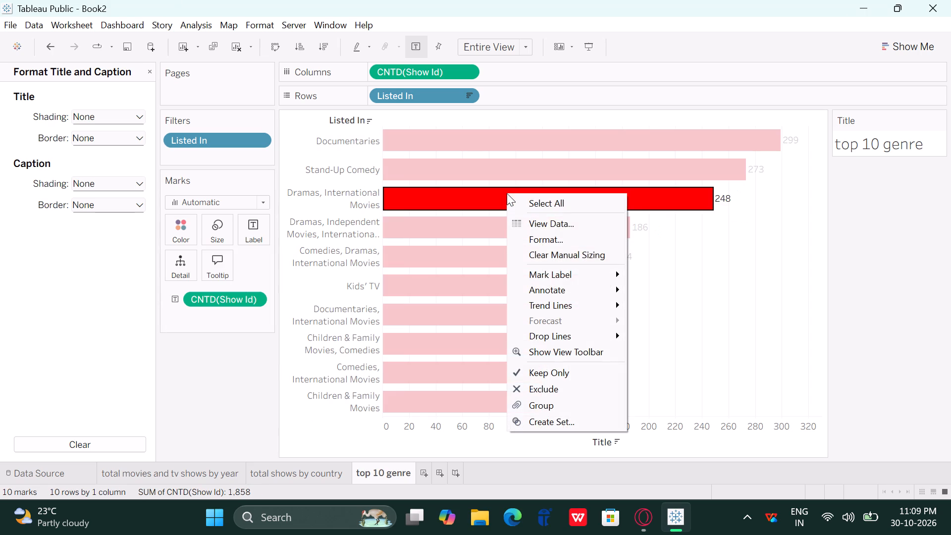
click(545, 239)
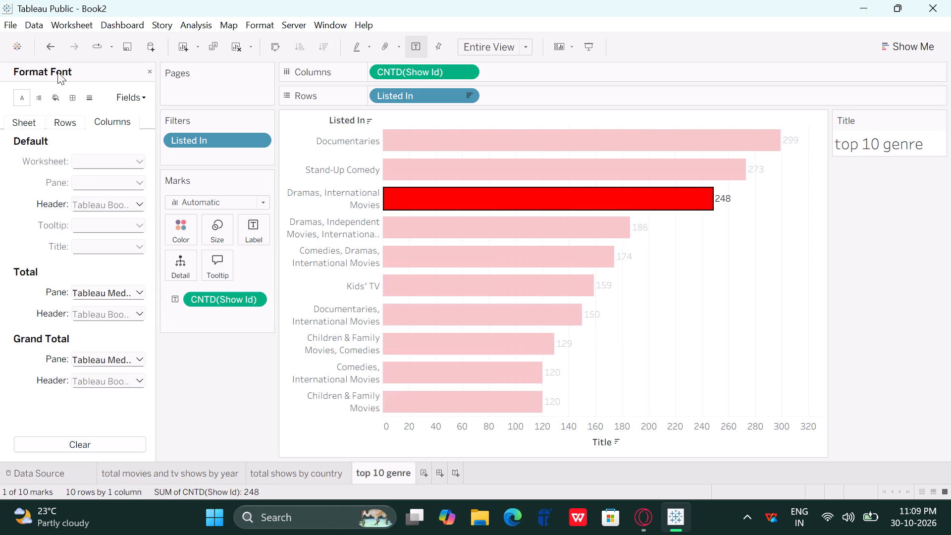
click(54, 100)
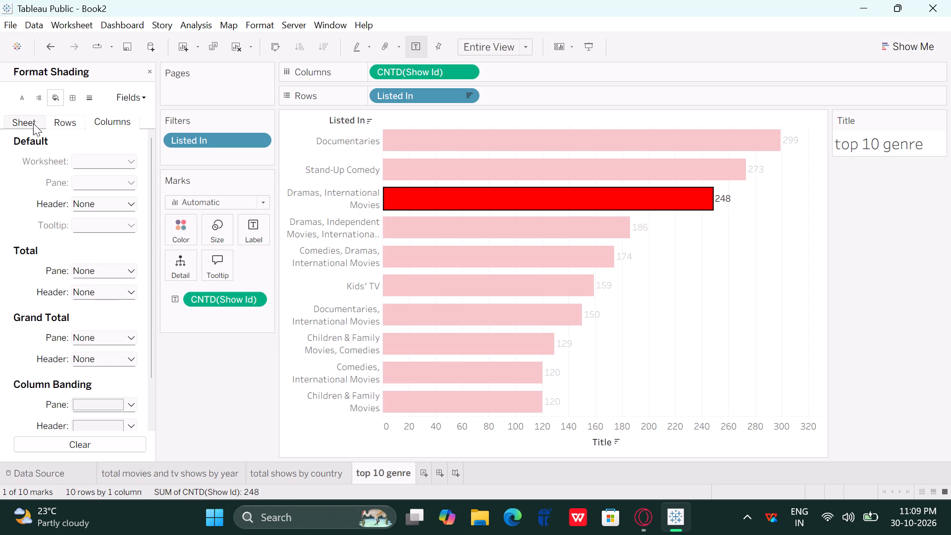
click(33, 123)
click(121, 161)
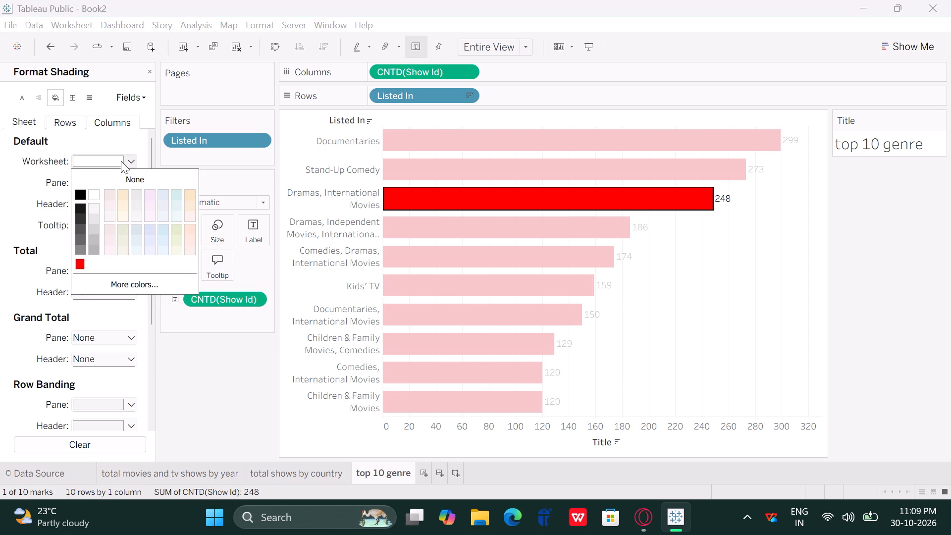
click(82, 189)
click(81, 197)
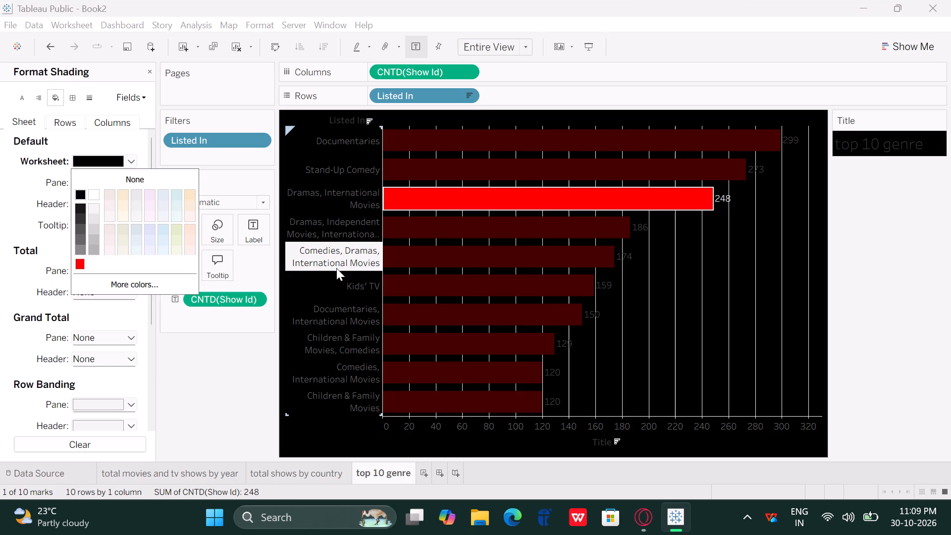
click(341, 302)
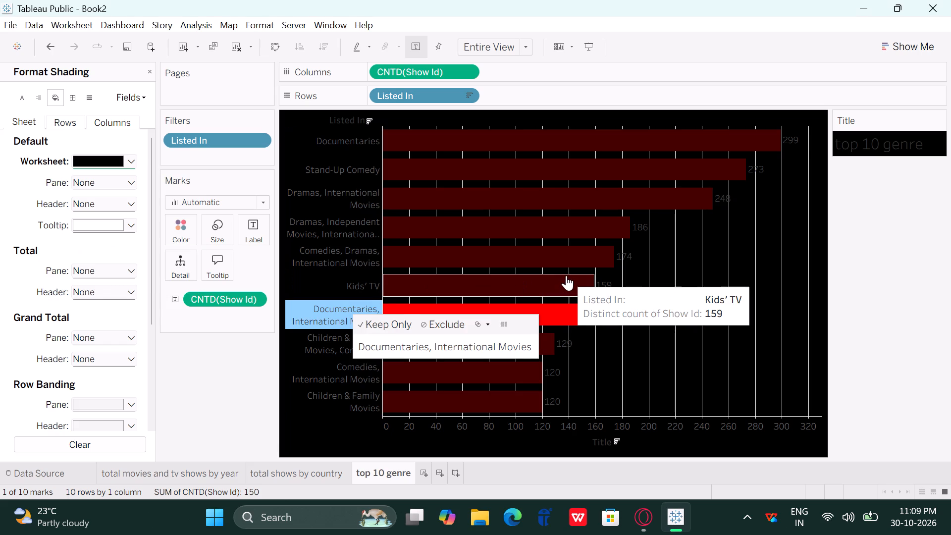
click(566, 275)
click(737, 227)
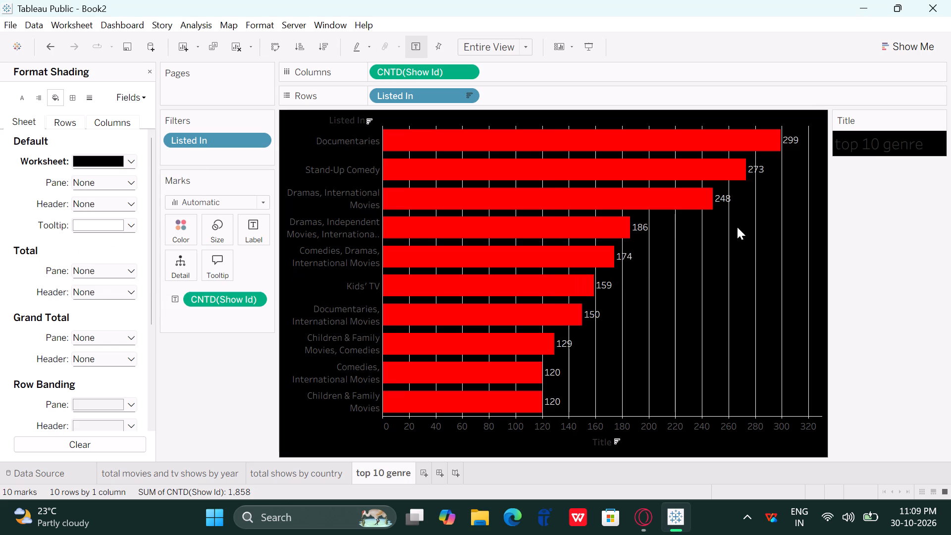
click(737, 227)
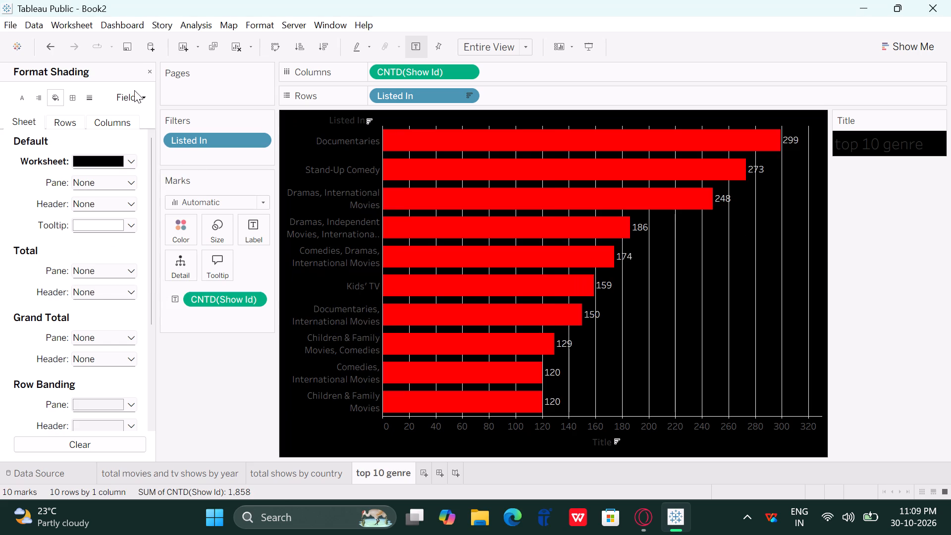
Remove the grid lines from the whole sheet by setting them to None.
click(91, 94)
click(135, 158)
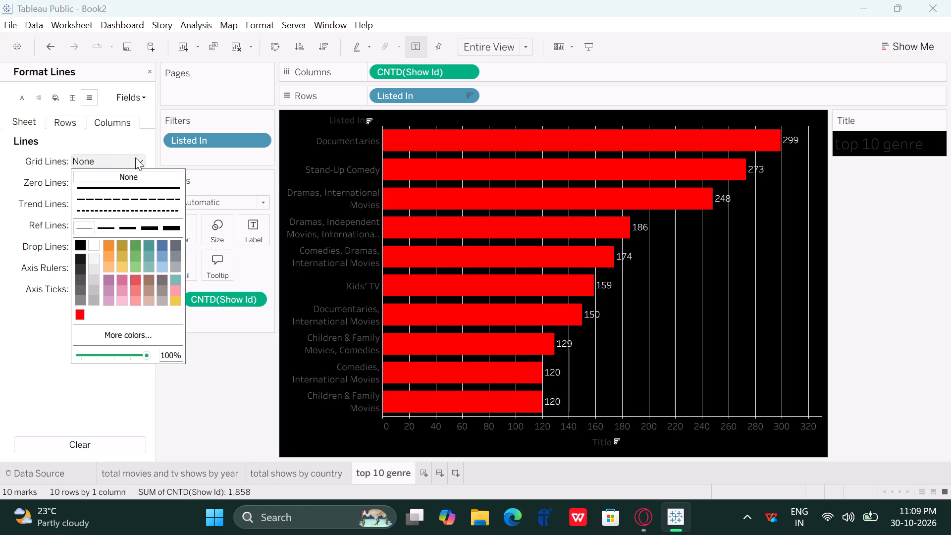
click(129, 179)
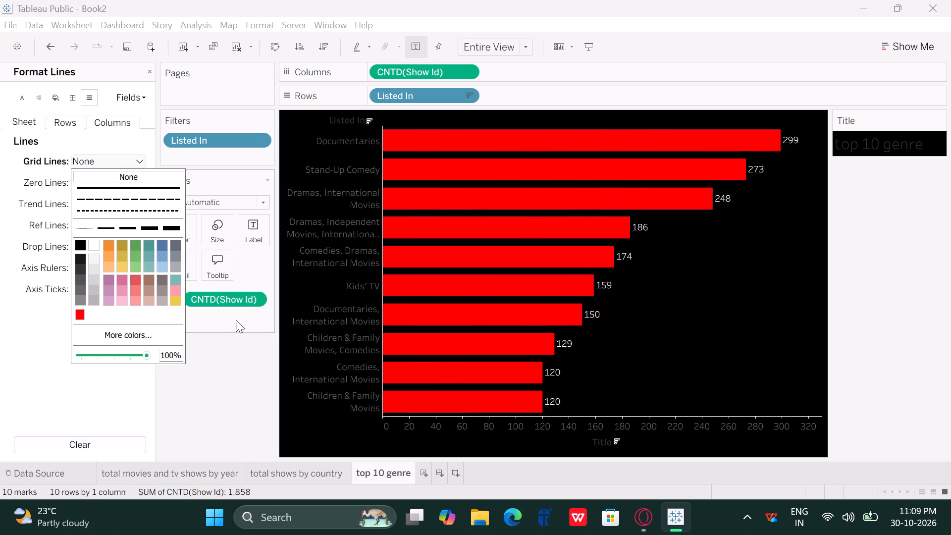
click(251, 420)
click(251, 420)
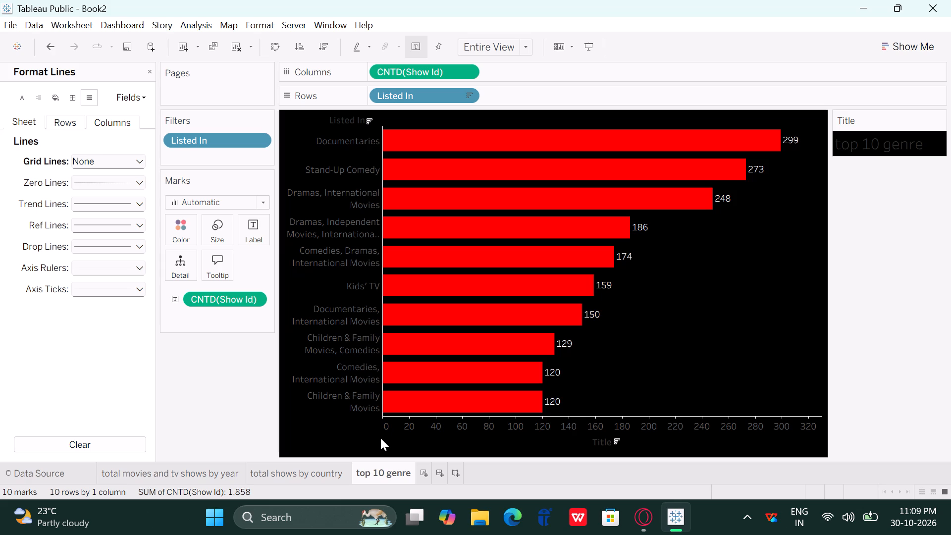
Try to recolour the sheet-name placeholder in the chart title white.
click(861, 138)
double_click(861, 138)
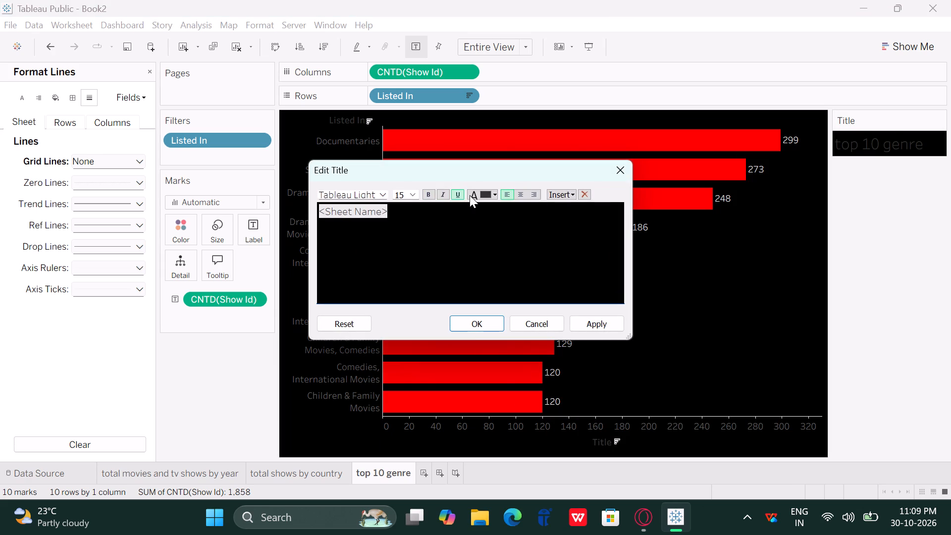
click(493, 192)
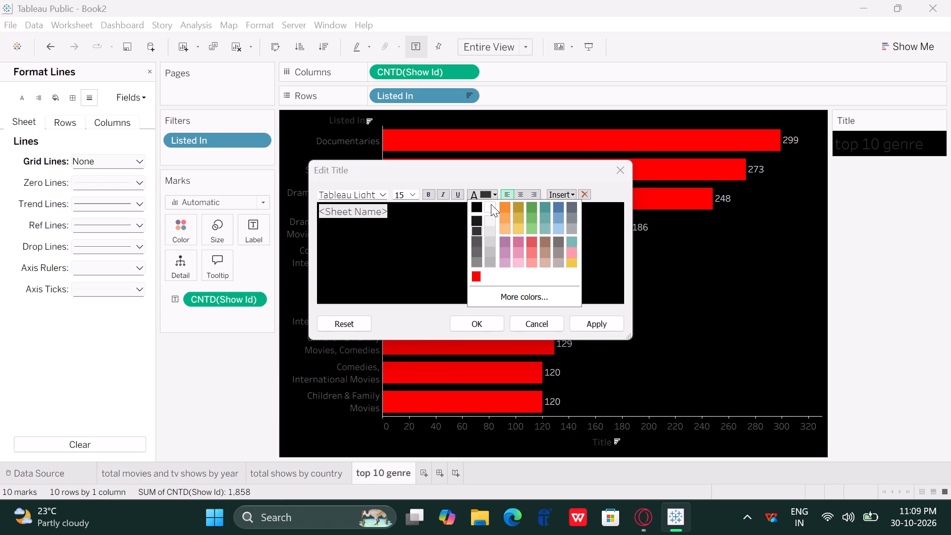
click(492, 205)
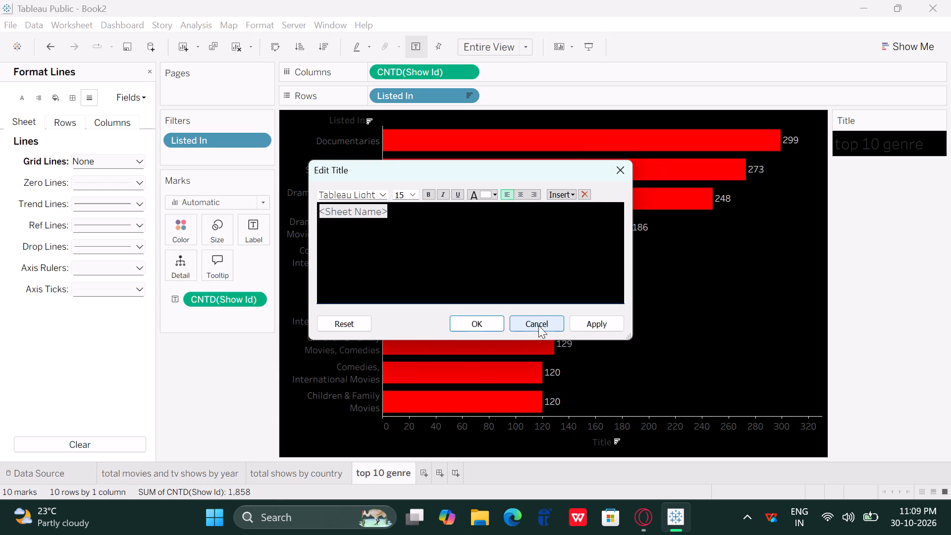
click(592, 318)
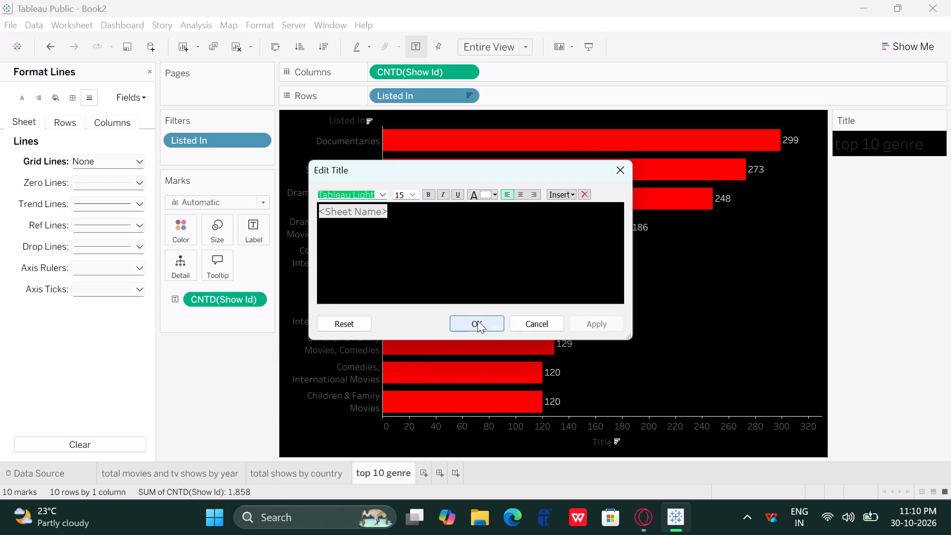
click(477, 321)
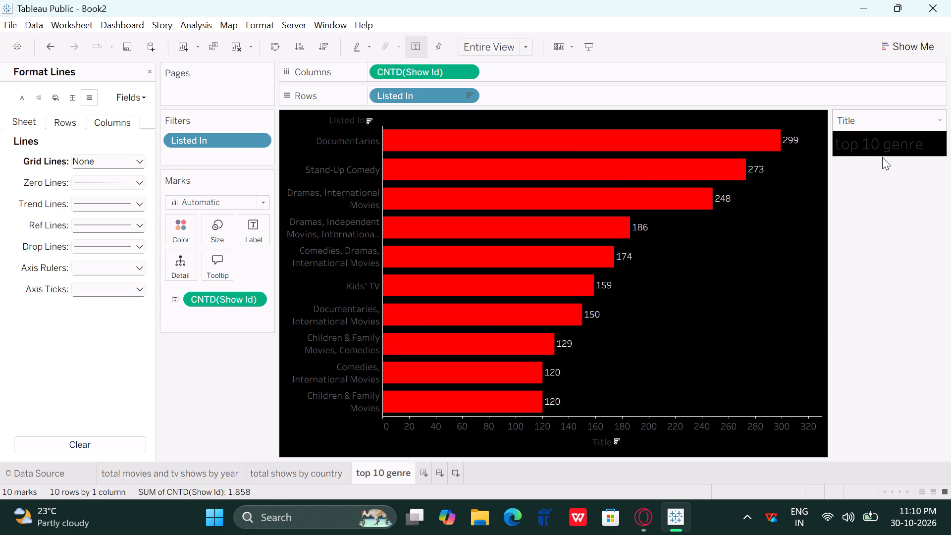
Replace the sheet-name placeholder in the chart title with the text "Top 10 genre" in white.
double_click(885, 153)
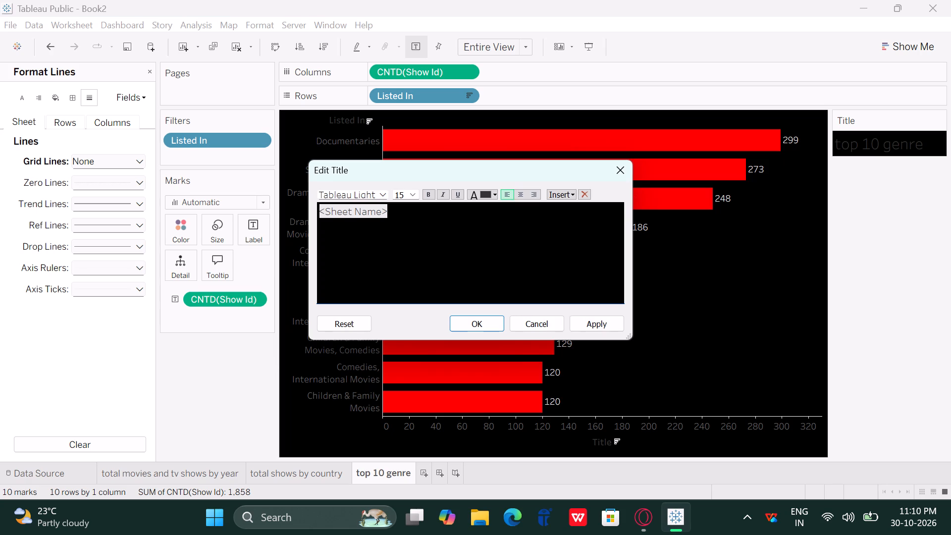
click(398, 210)
double_click(436, 216)
double_click(452, 216)
key(BackSpace)
key(BackSpace)
key(BackSpace)
key(BackSpace)
key(BackSpace)
key(BackSpace)
key(BackSpace)
key(BackSpace)
key(BackSpace)
key(BackSpace)
key(BackSpace)
key(BackSpace)
key(BackSpace)
key(BackSpace)
key(BackSpace)
key(BackSpace)
key(BackSpace)
key(BackSpace)
key(BackSpace)
key(BackSpace)
key(BackSpace)
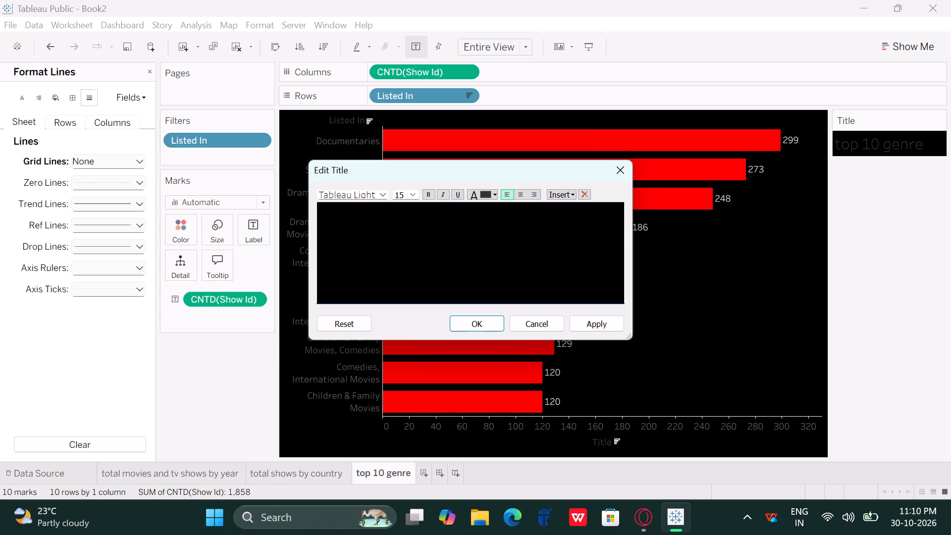
key(t)
key(BackSpace)
click(493, 193)
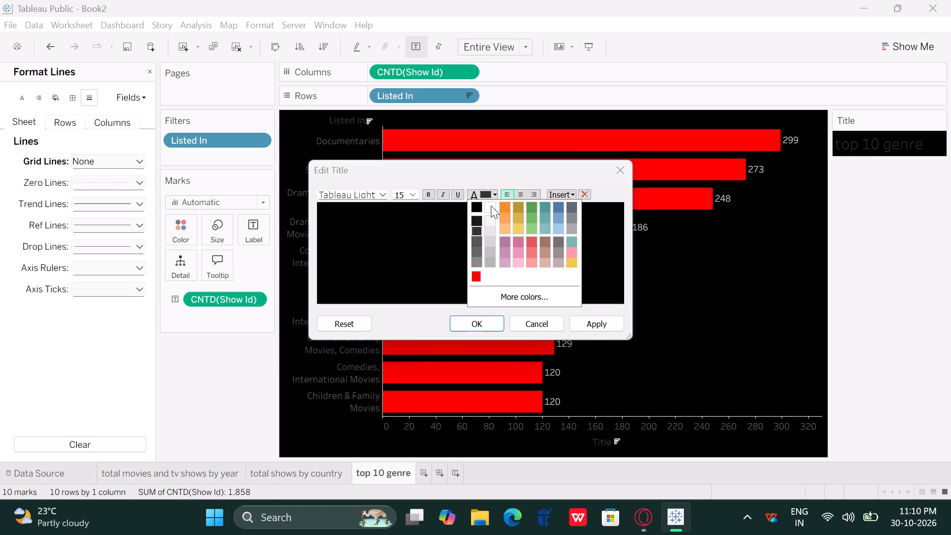
click(491, 206)
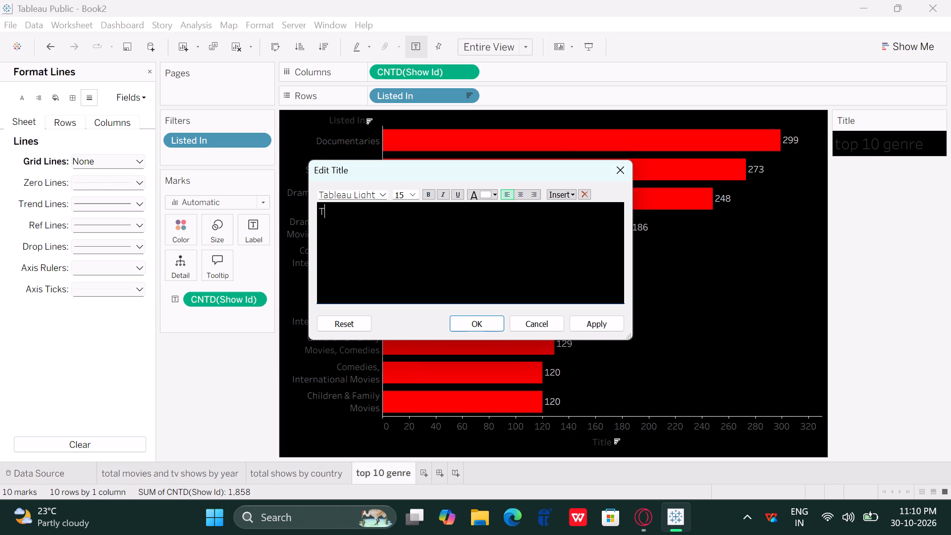
text(op)
key(space)
text(10)
key(space)
text(ge)
text(nre)
click(595, 319)
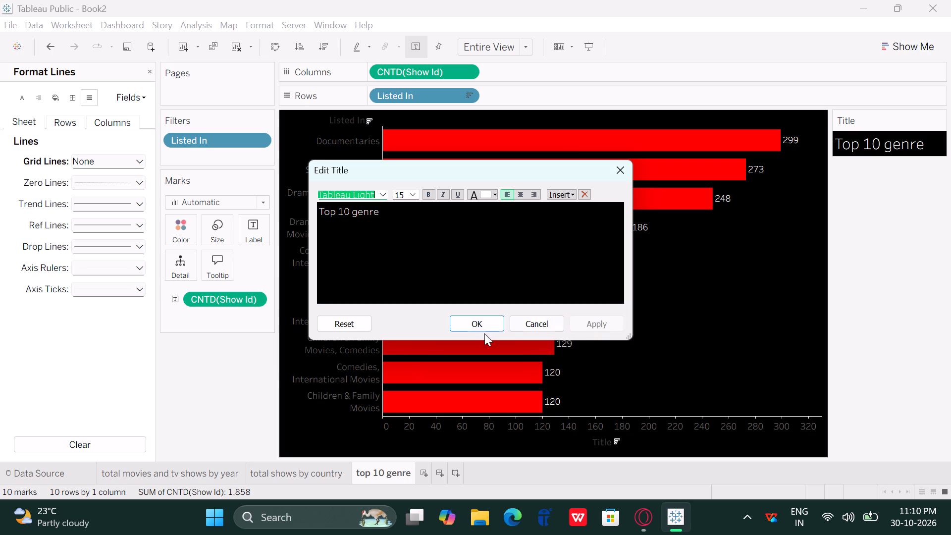
click(464, 323)
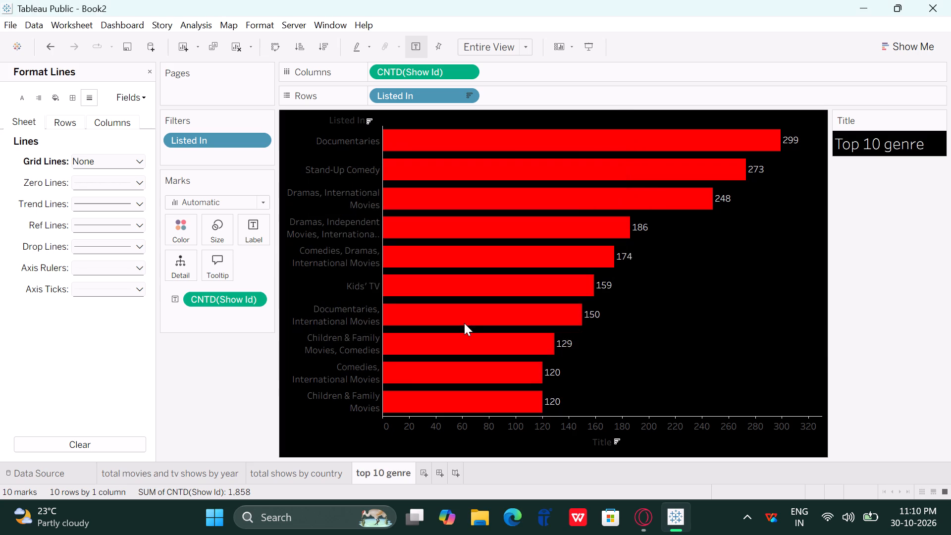
click(593, 313)
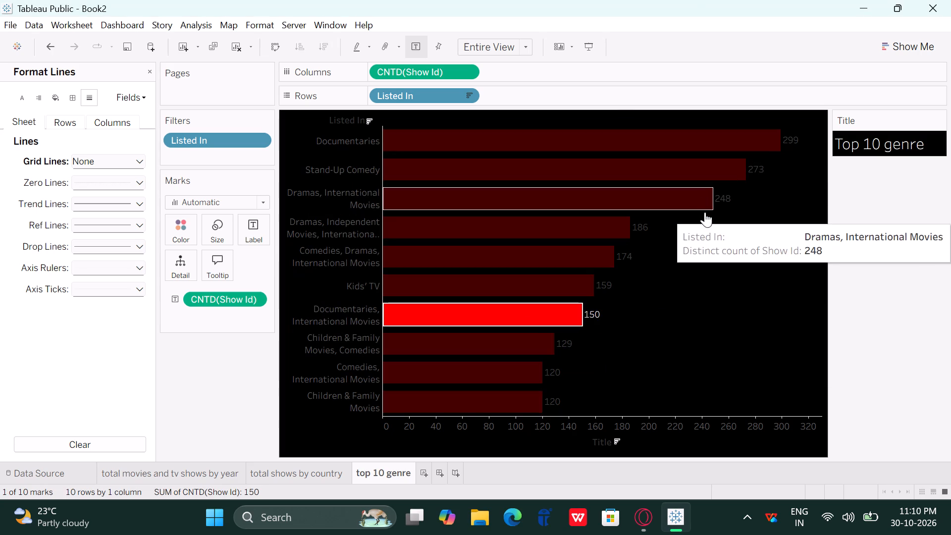
click(708, 276)
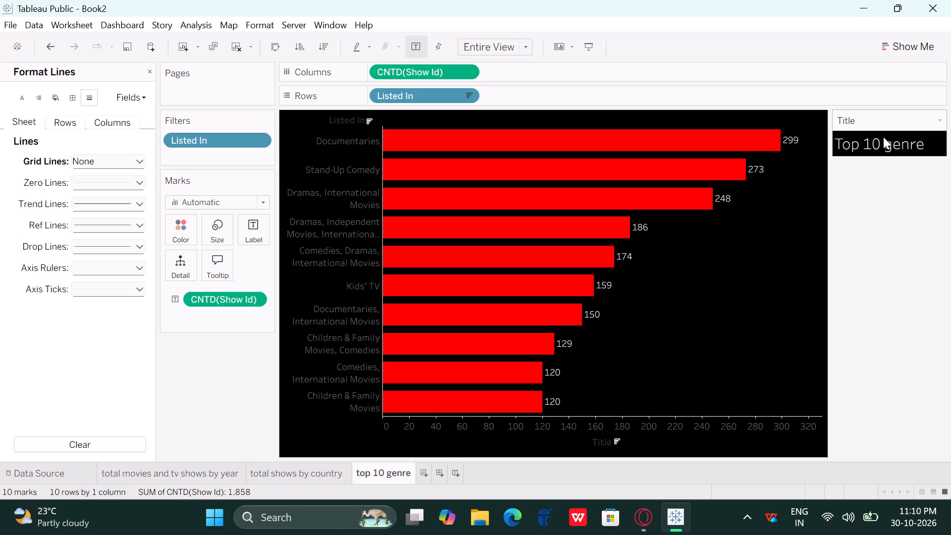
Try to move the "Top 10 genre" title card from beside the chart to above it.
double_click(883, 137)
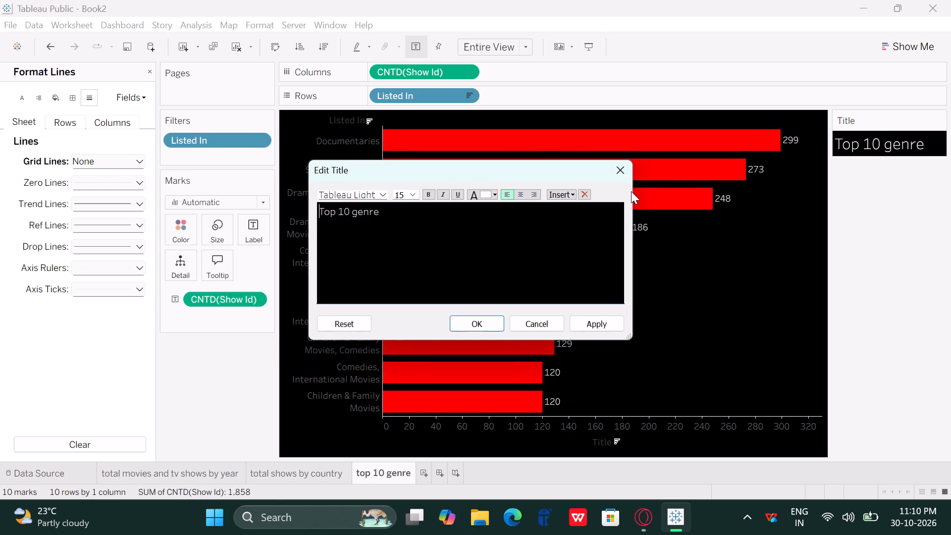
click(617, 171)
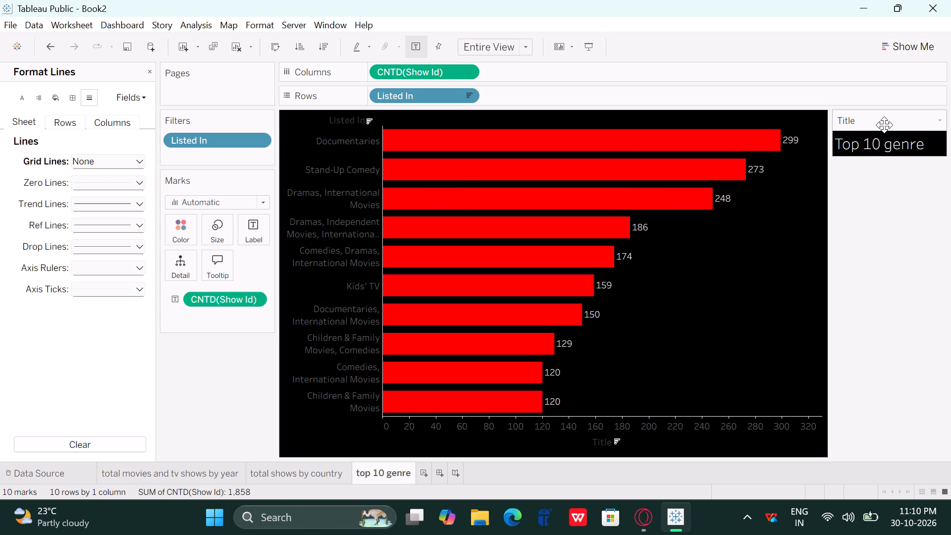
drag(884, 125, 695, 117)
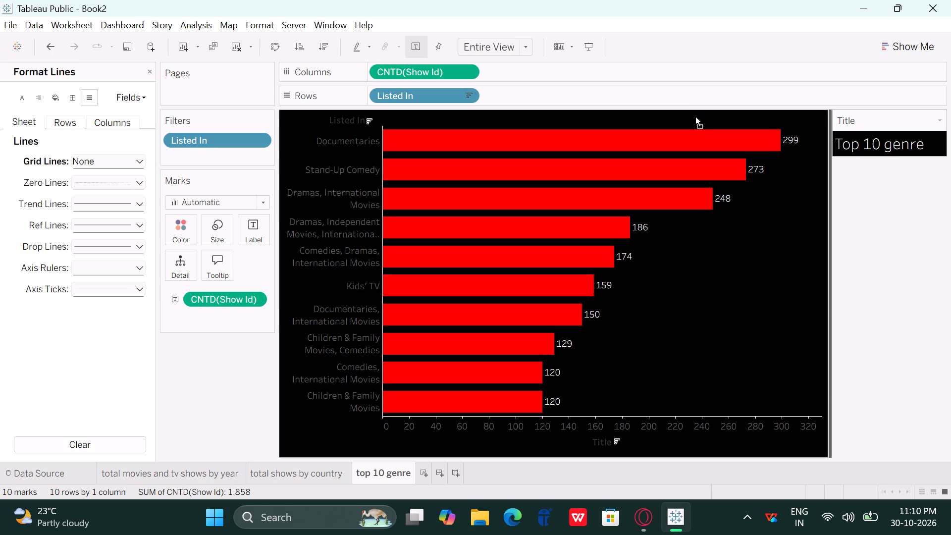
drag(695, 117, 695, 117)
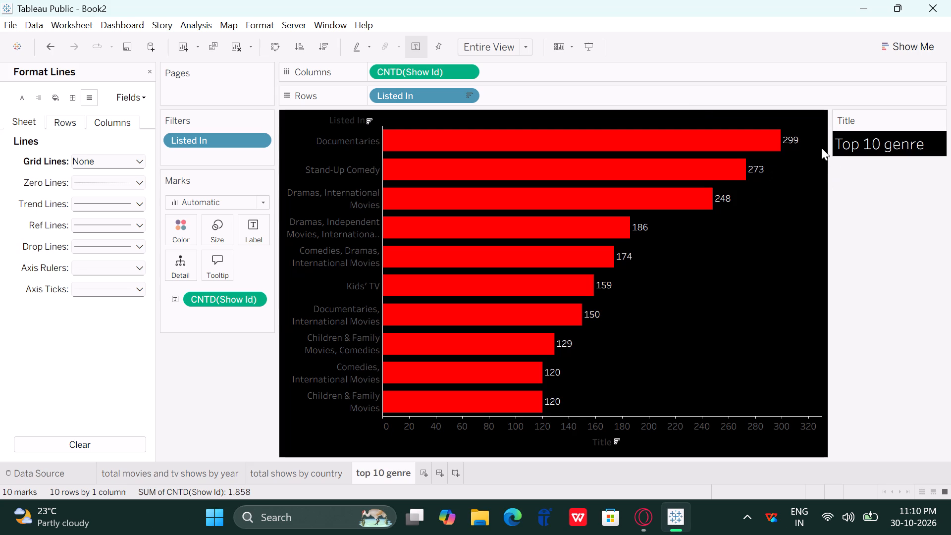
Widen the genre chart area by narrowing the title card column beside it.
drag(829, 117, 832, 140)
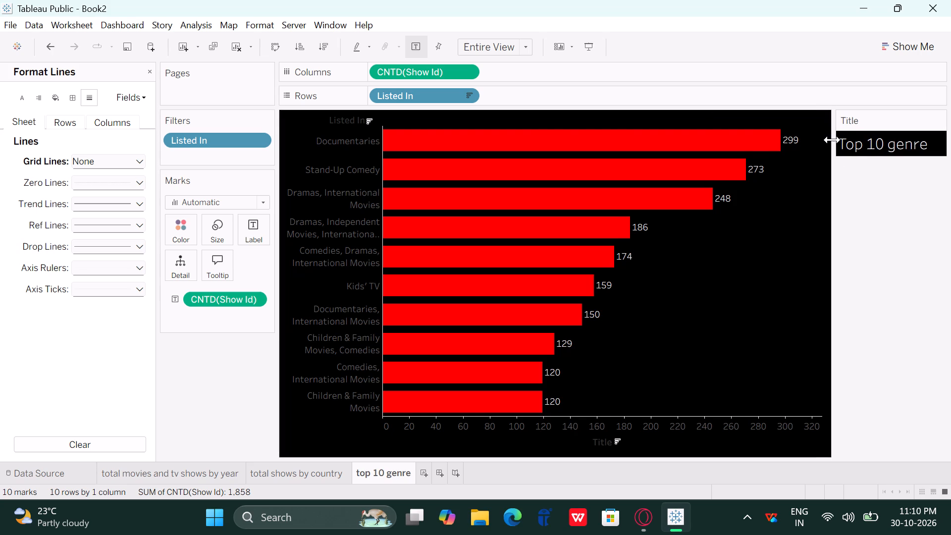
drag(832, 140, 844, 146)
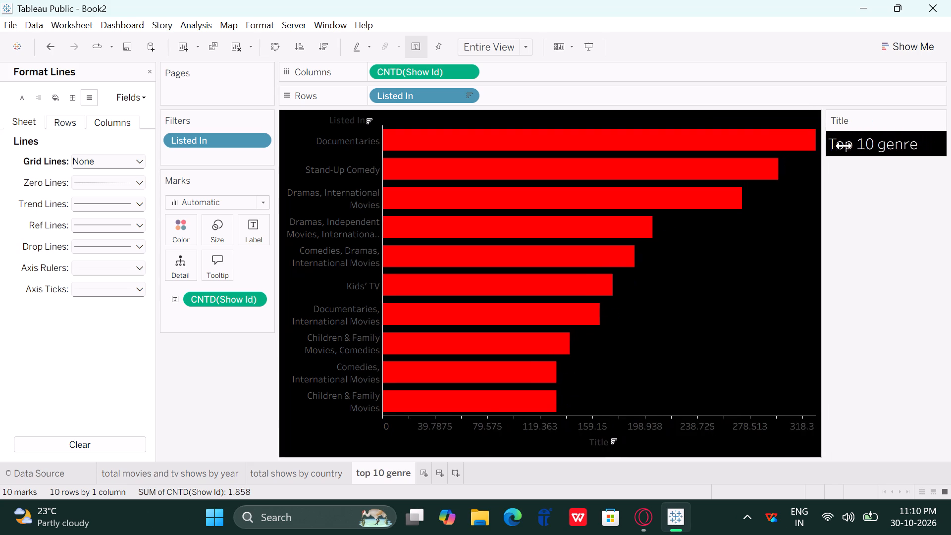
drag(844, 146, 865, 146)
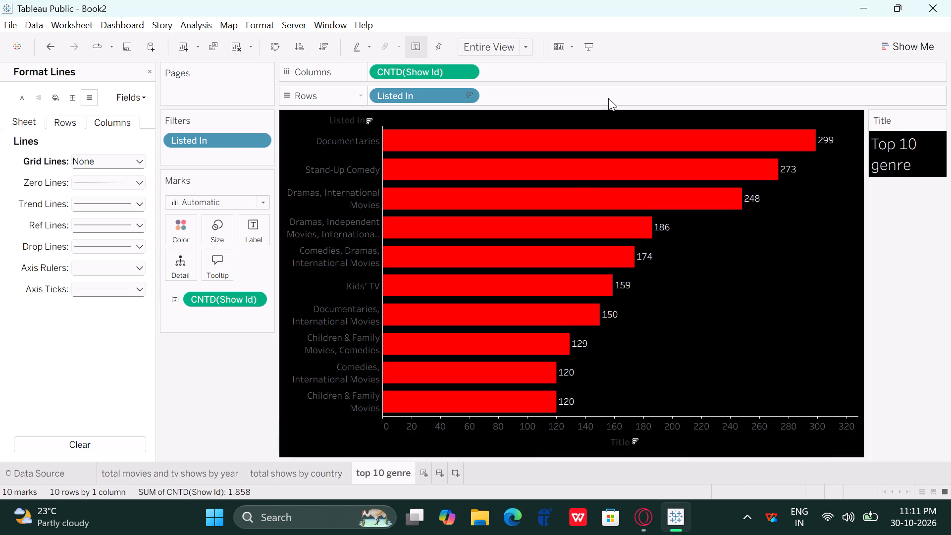
Increase the height of the Rows shelf above the genre chart.
drag(609, 107, 606, 134)
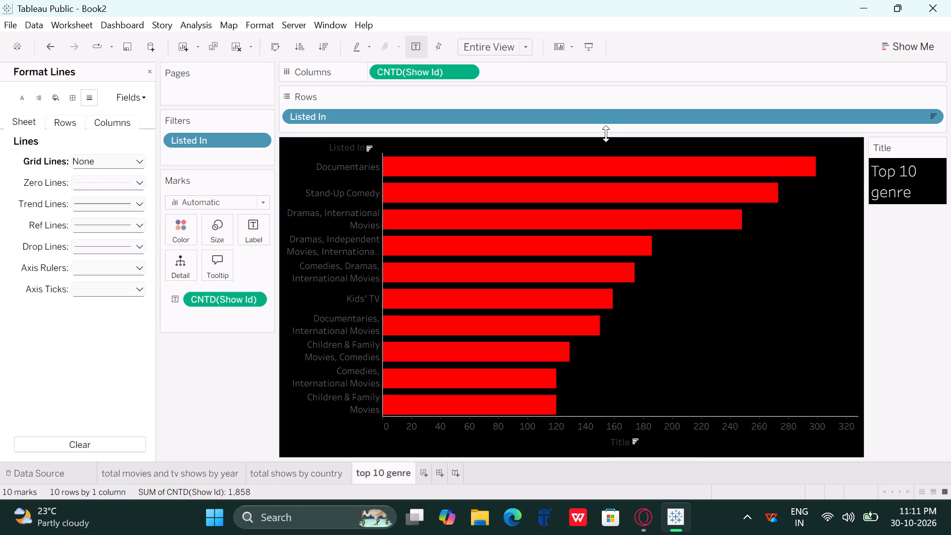
drag(606, 134, 606, 130)
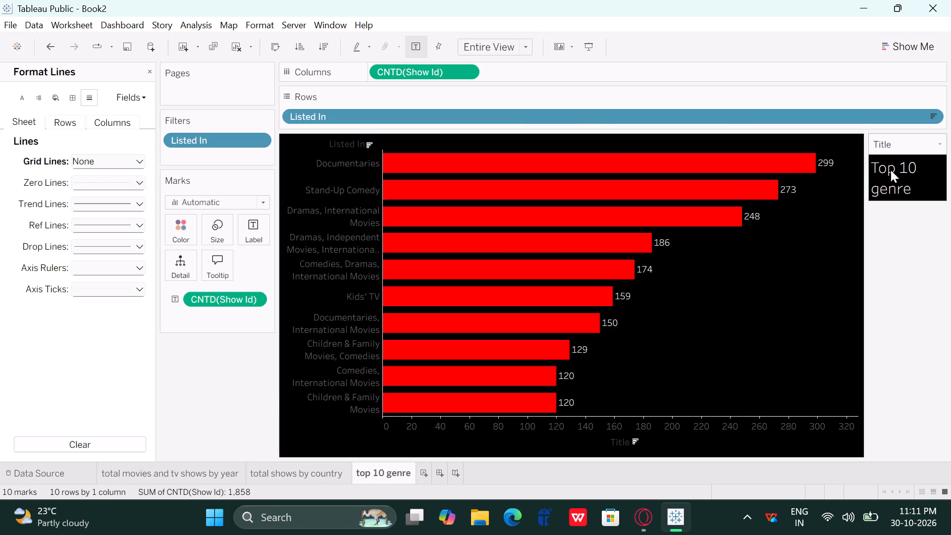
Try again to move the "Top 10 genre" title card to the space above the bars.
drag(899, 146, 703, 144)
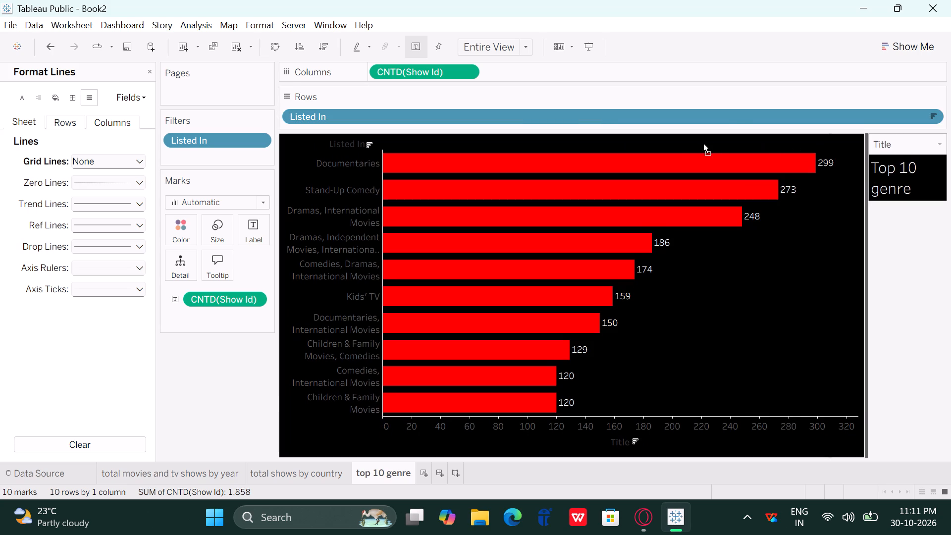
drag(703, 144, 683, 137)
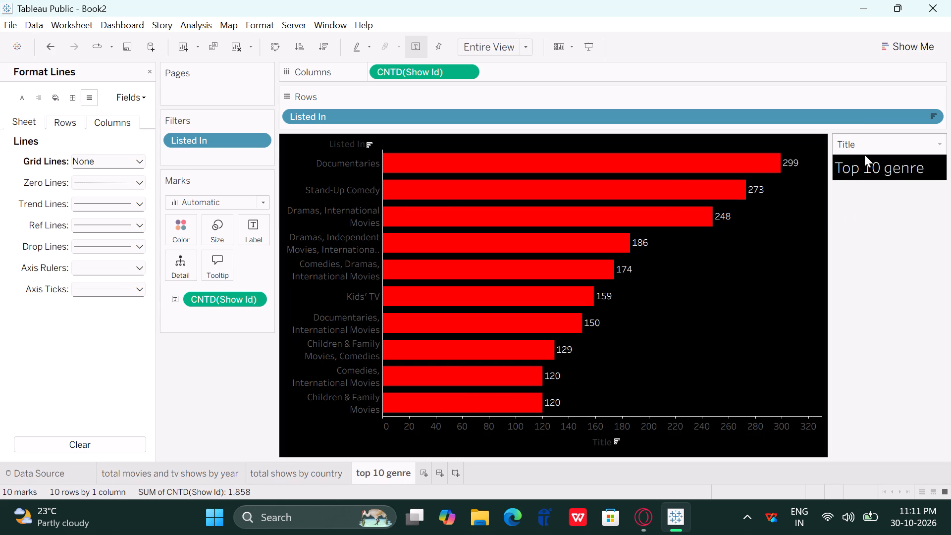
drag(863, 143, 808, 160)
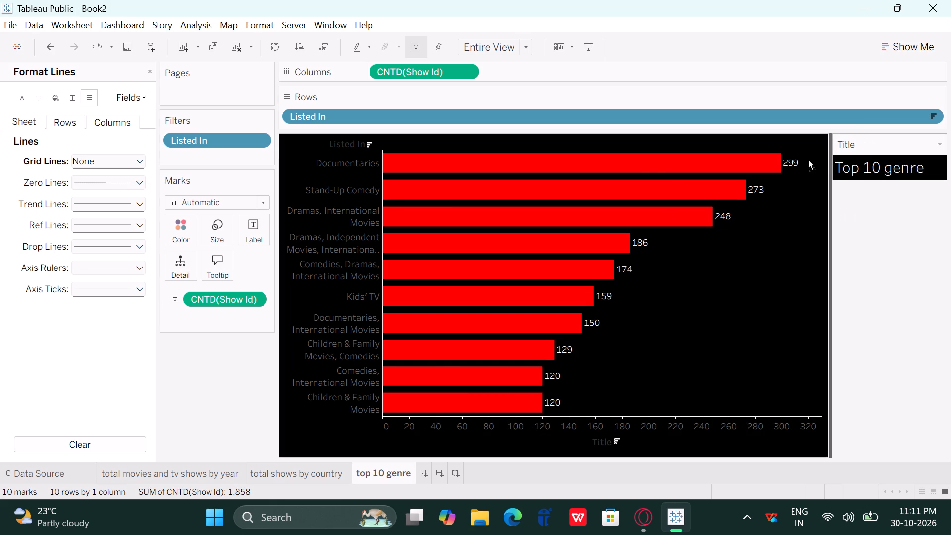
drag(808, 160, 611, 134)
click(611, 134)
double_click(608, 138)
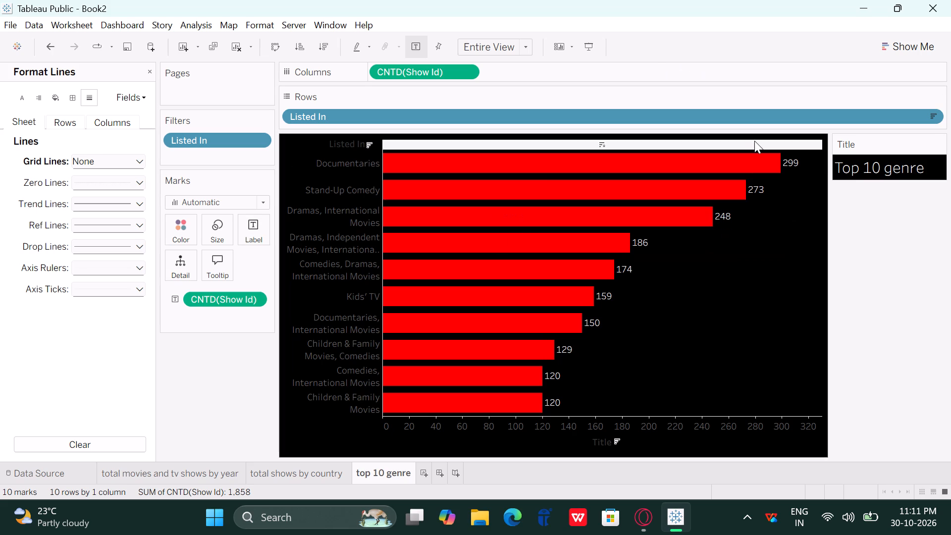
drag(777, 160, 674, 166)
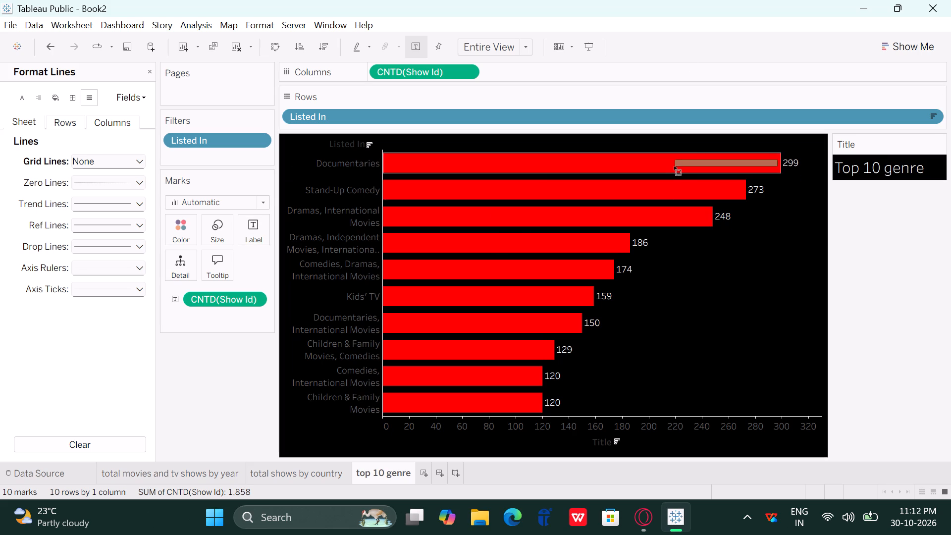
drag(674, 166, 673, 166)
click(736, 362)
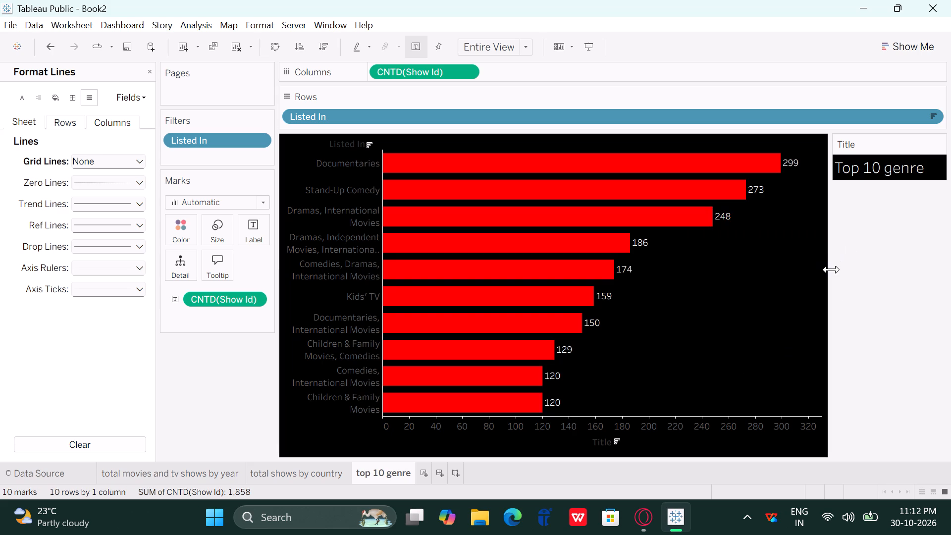
Resize the boundary between the chart and the title card so the chart is slightly wider.
drag(831, 269, 781, 286)
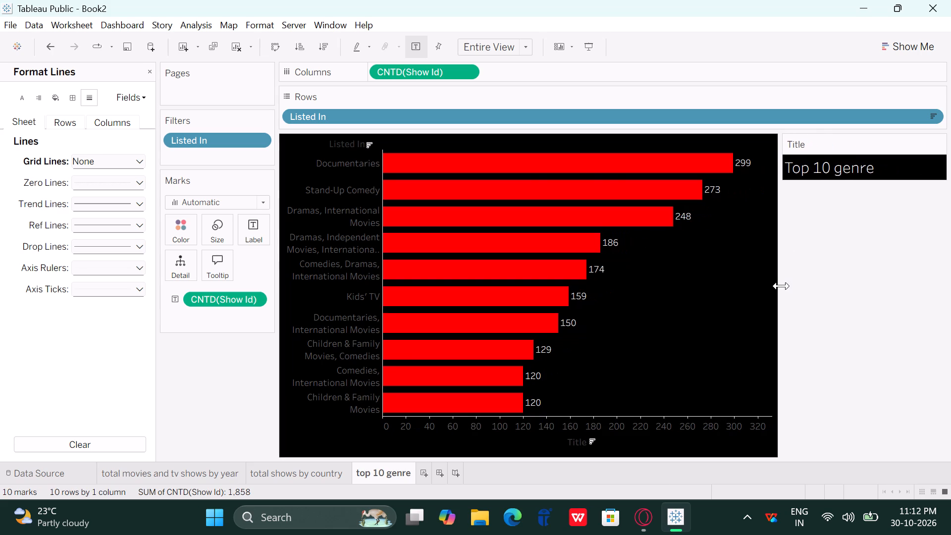
drag(781, 286, 850, 280)
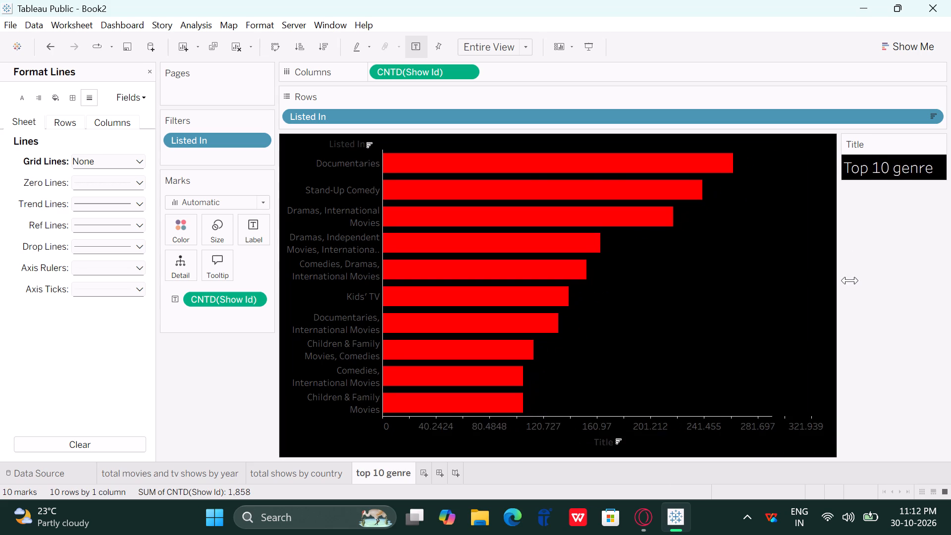
drag(850, 280, 852, 280)
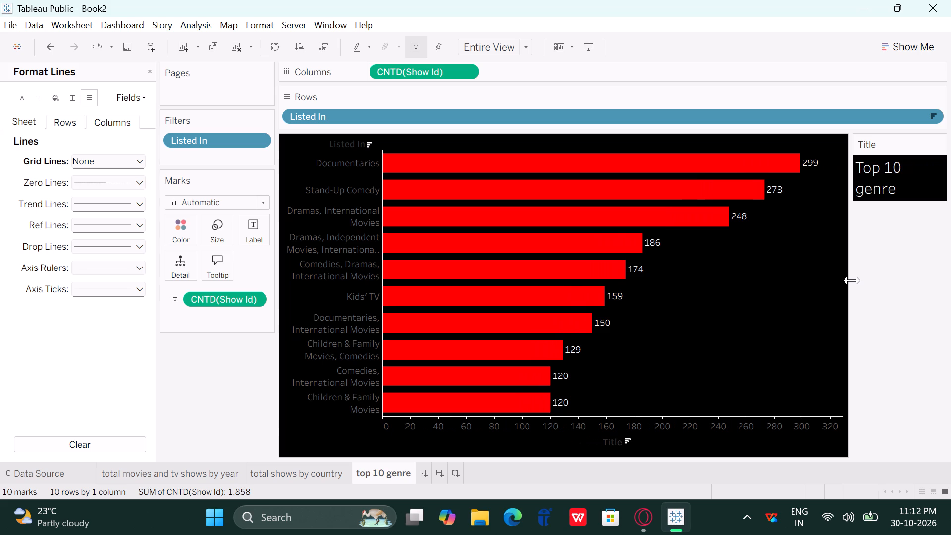
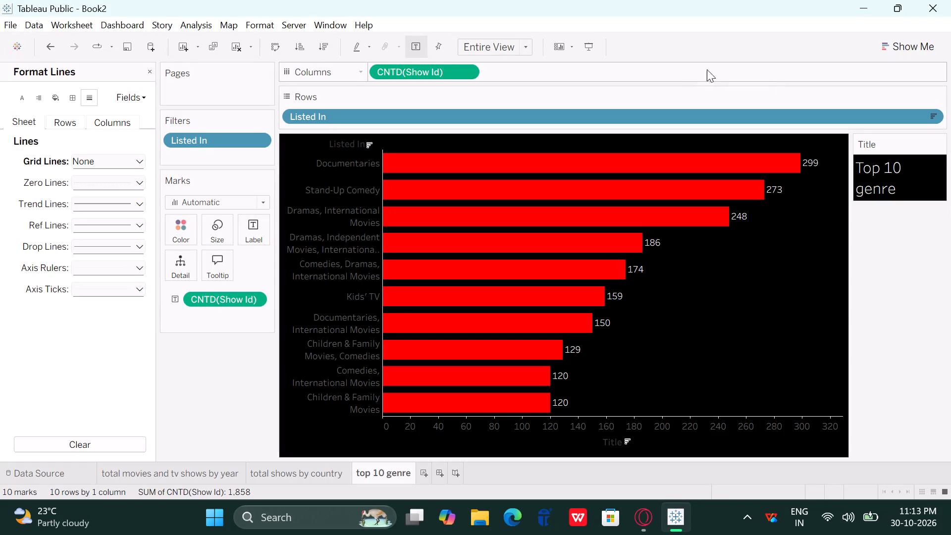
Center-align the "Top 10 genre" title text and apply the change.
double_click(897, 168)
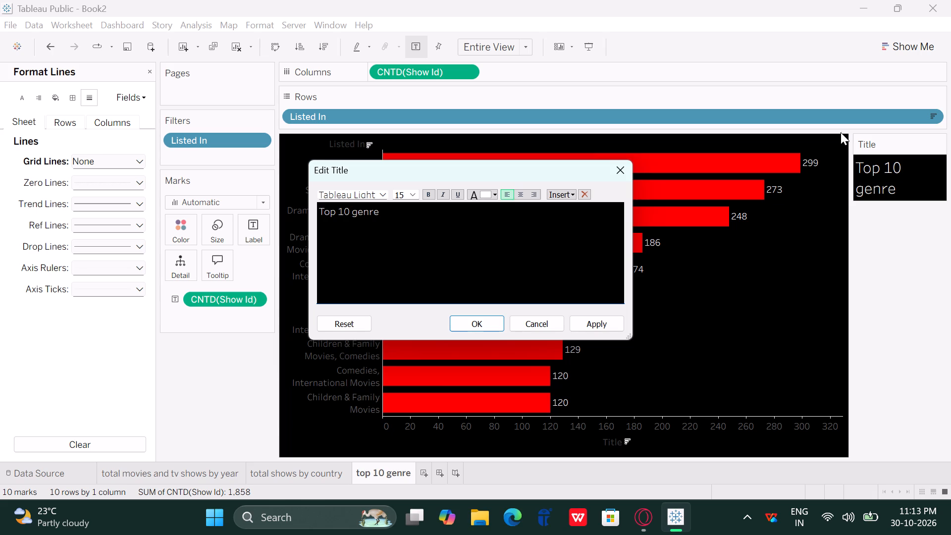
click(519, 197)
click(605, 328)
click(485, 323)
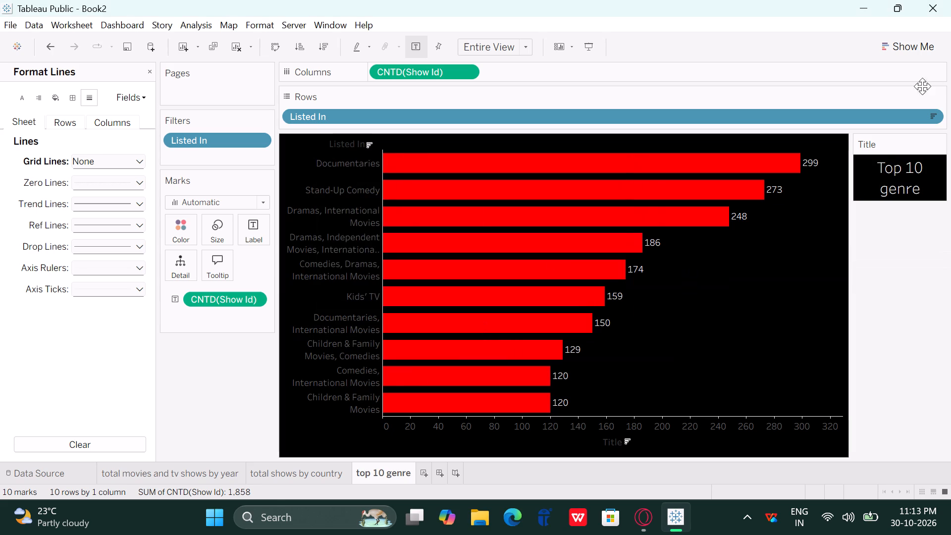
Look through the sheet's shading, border, font and alignment format settings, including the default worksheet font.
click(603, 139)
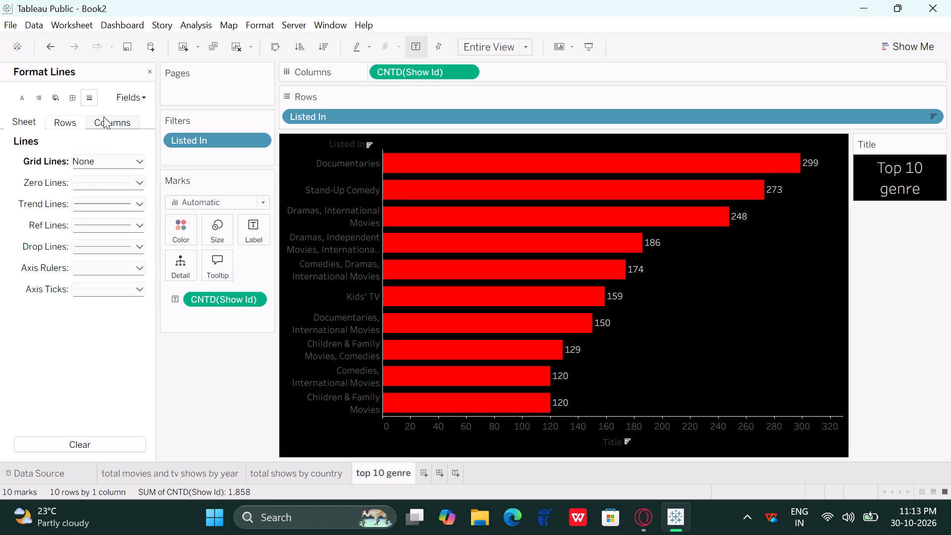
click(62, 101)
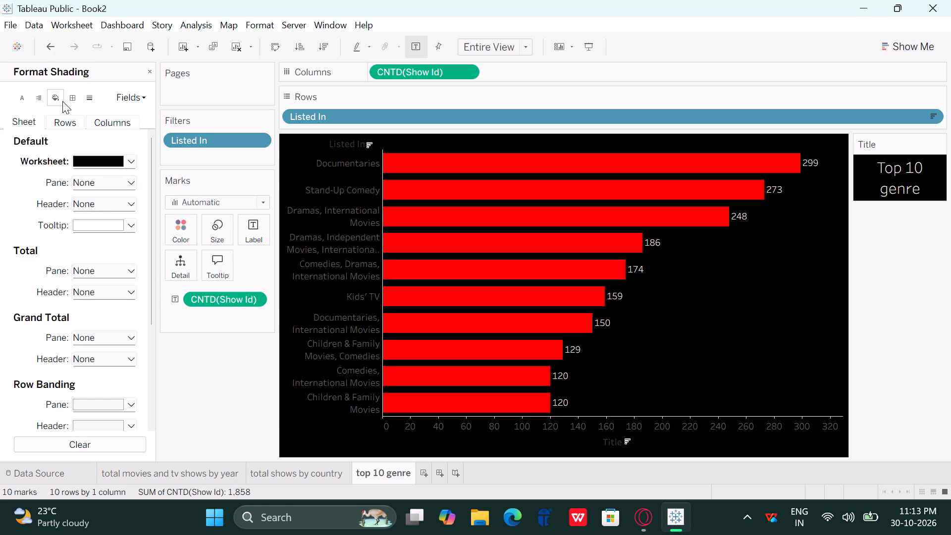
click(79, 91)
click(40, 101)
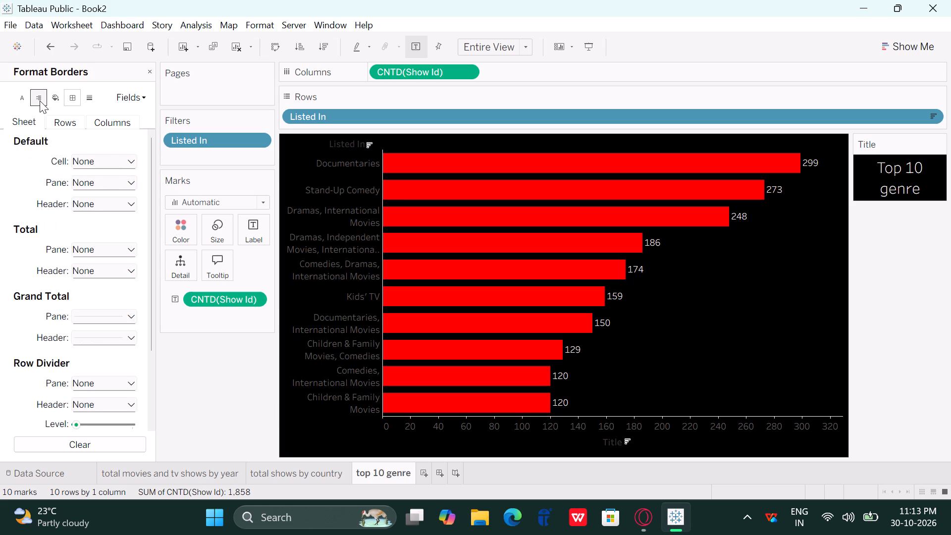
click(20, 106)
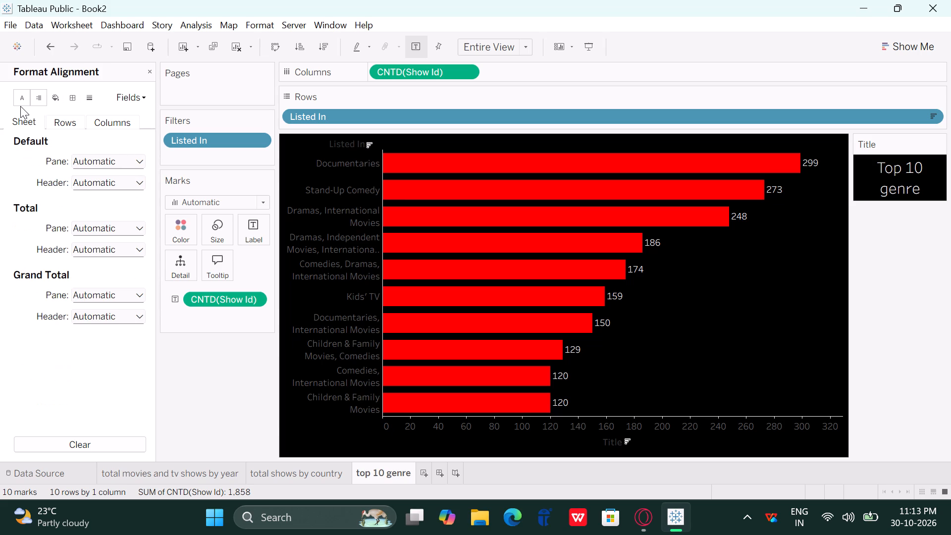
click(17, 101)
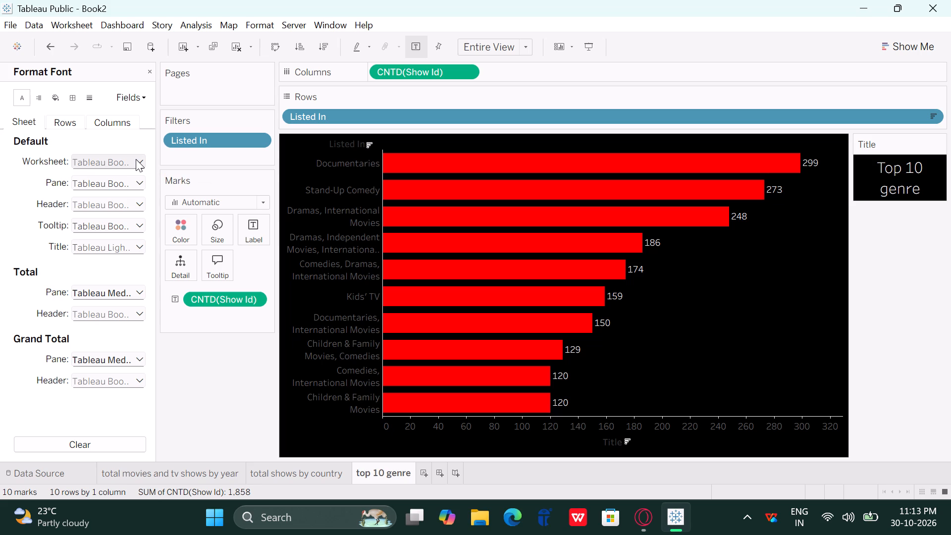
click(136, 159)
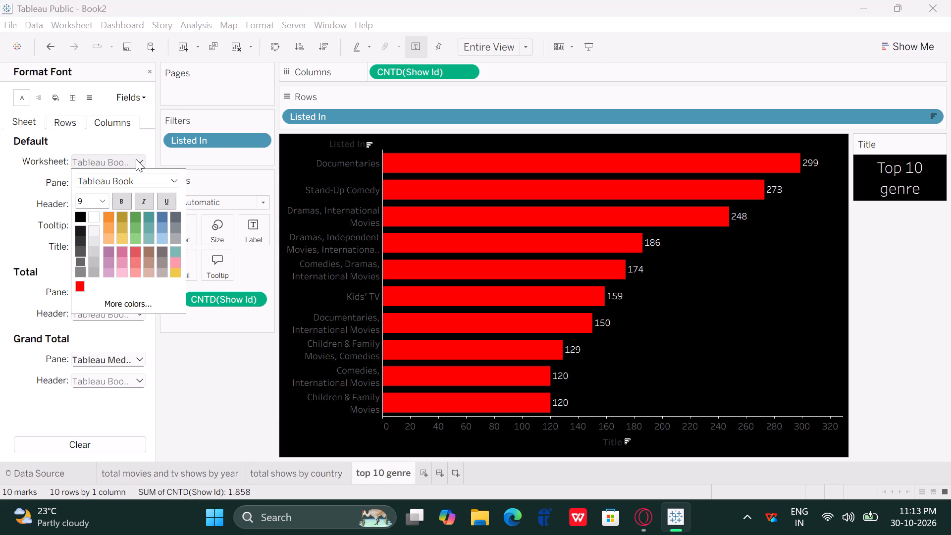
click(136, 159)
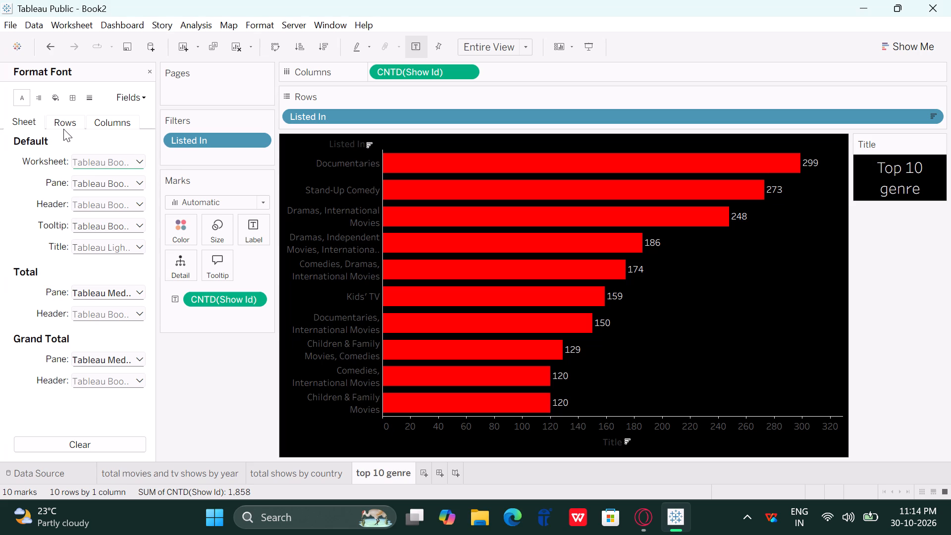
click(35, 90)
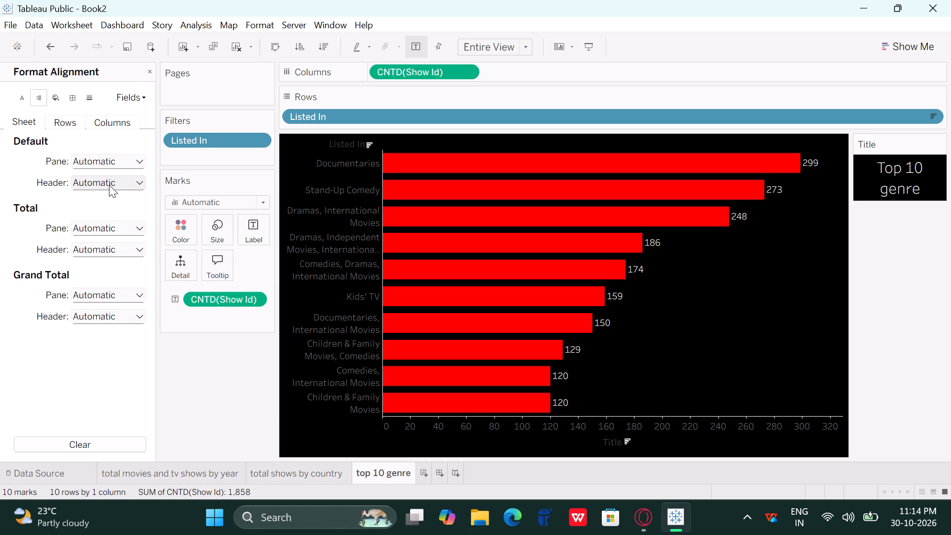
click(149, 73)
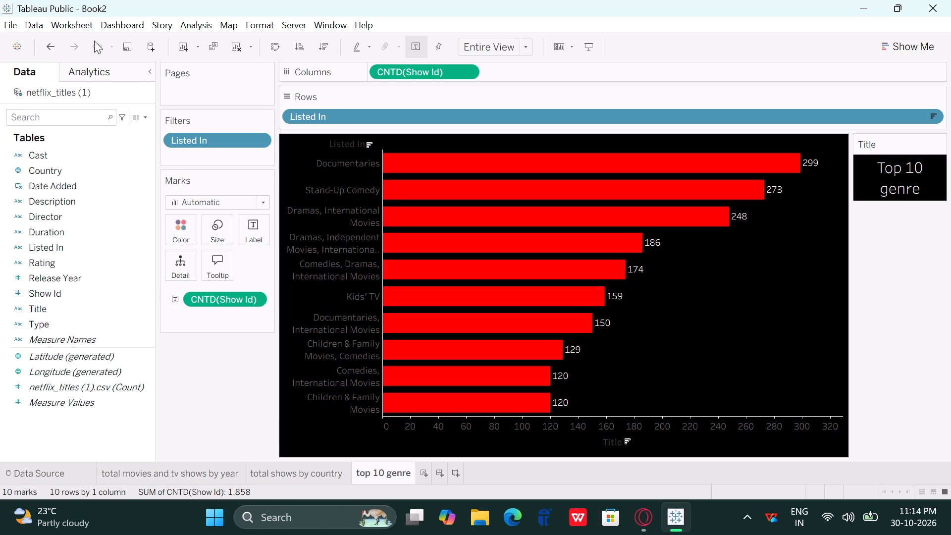
Hide the title of the top 10 genre worksheet.
click(85, 28)
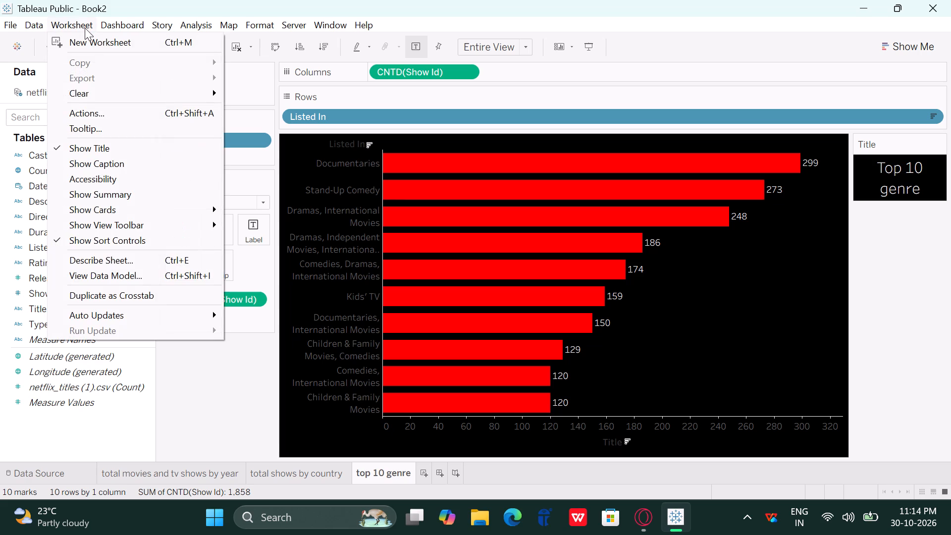
click(93, 143)
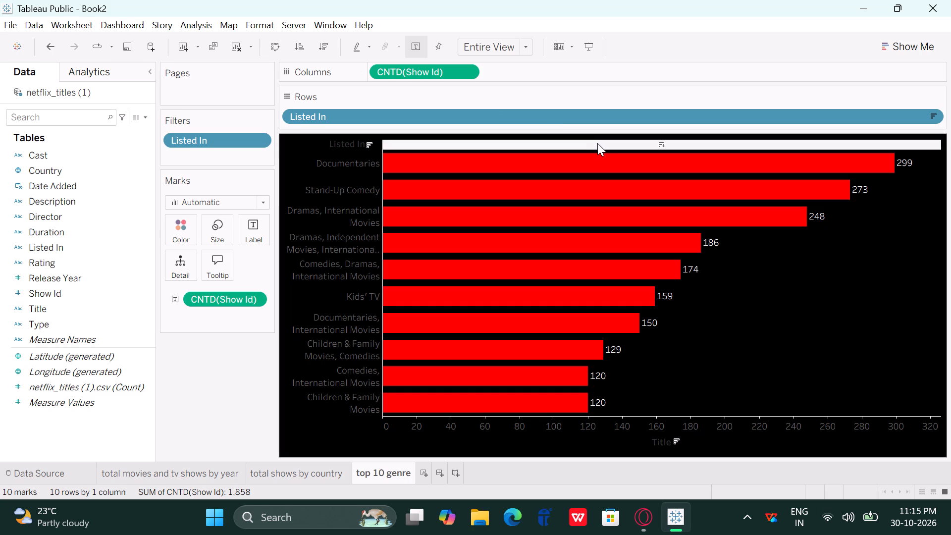
Slightly reduce the height of the Rows shelf above the genre chart.
click(646, 145)
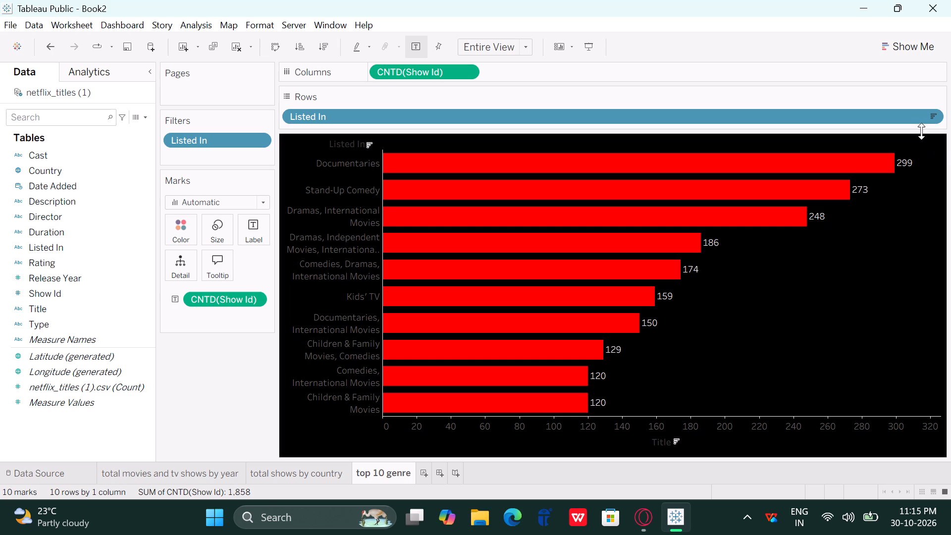
drag(921, 131, 910, 124)
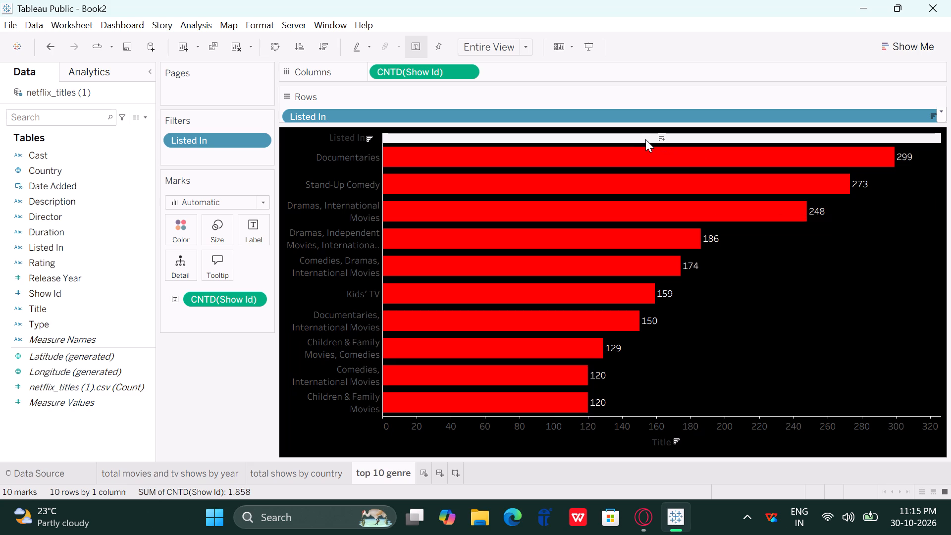
click(642, 134)
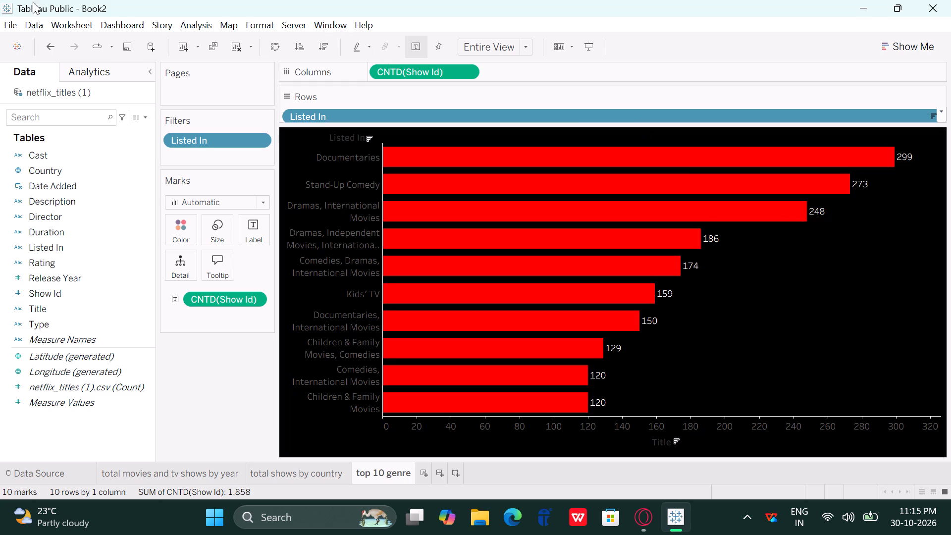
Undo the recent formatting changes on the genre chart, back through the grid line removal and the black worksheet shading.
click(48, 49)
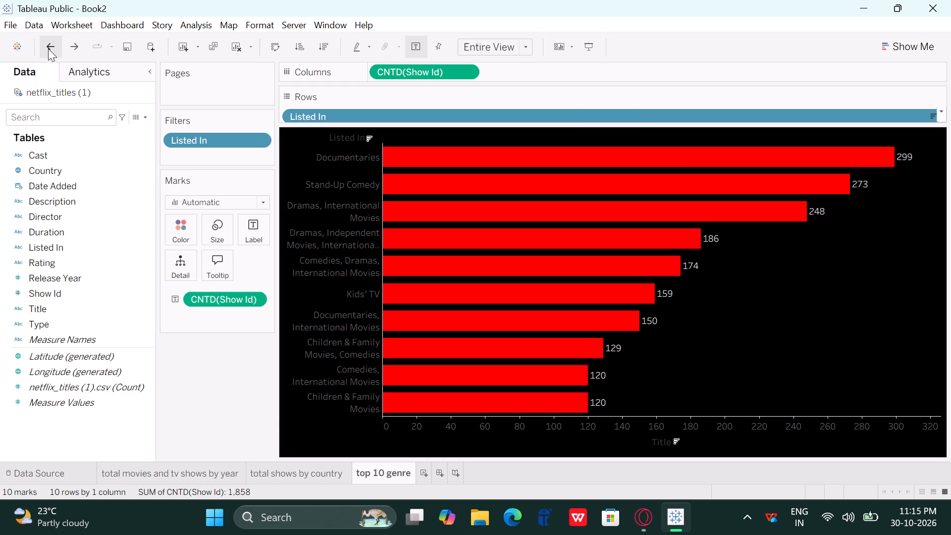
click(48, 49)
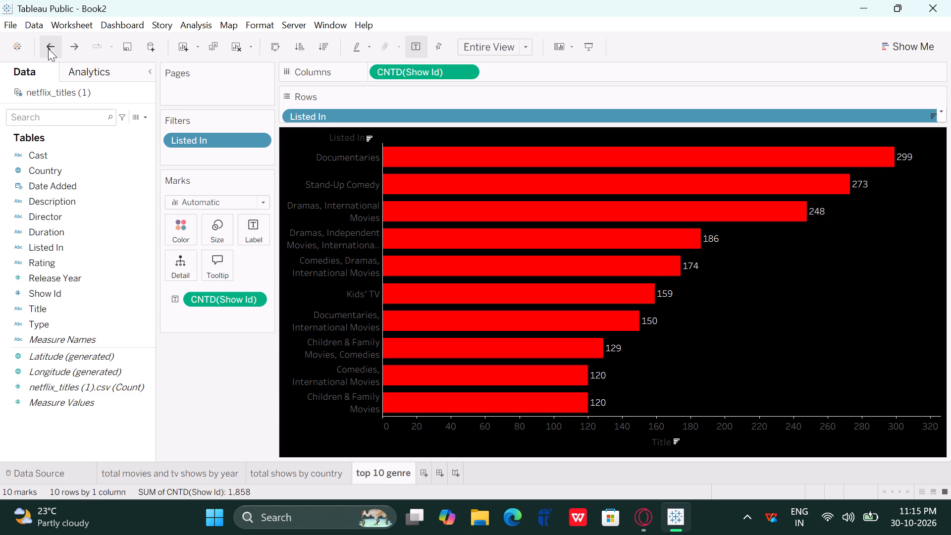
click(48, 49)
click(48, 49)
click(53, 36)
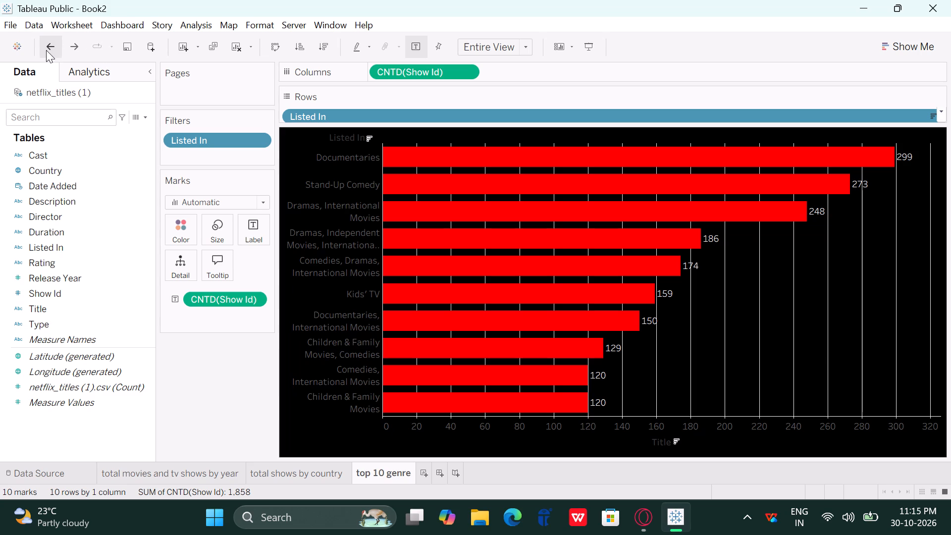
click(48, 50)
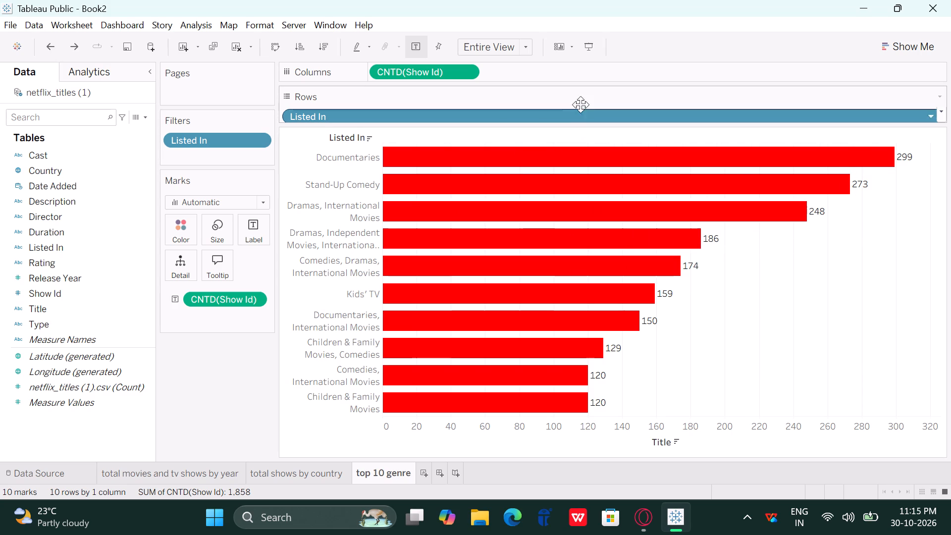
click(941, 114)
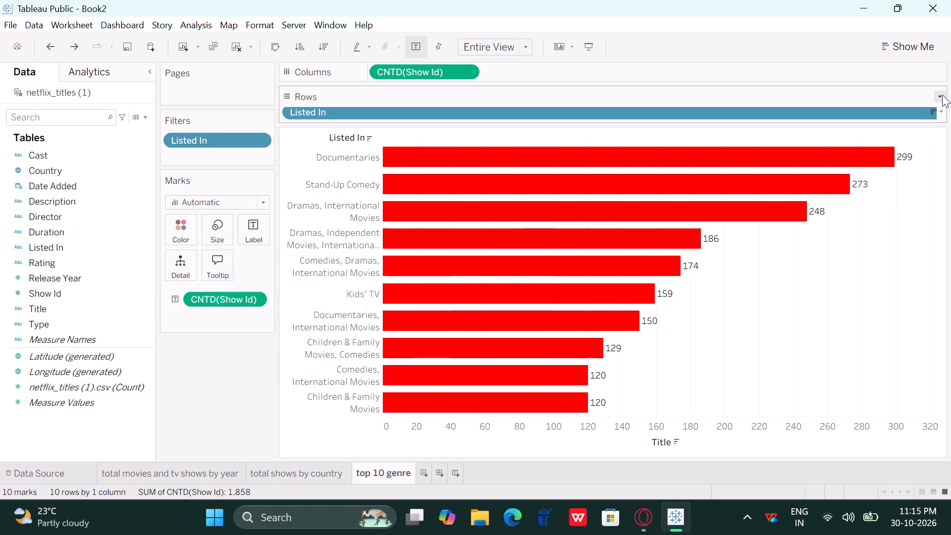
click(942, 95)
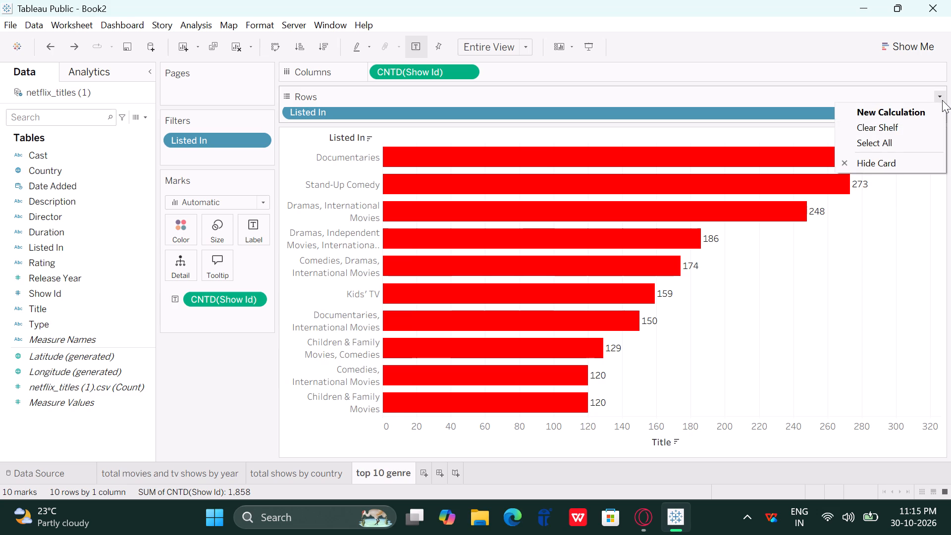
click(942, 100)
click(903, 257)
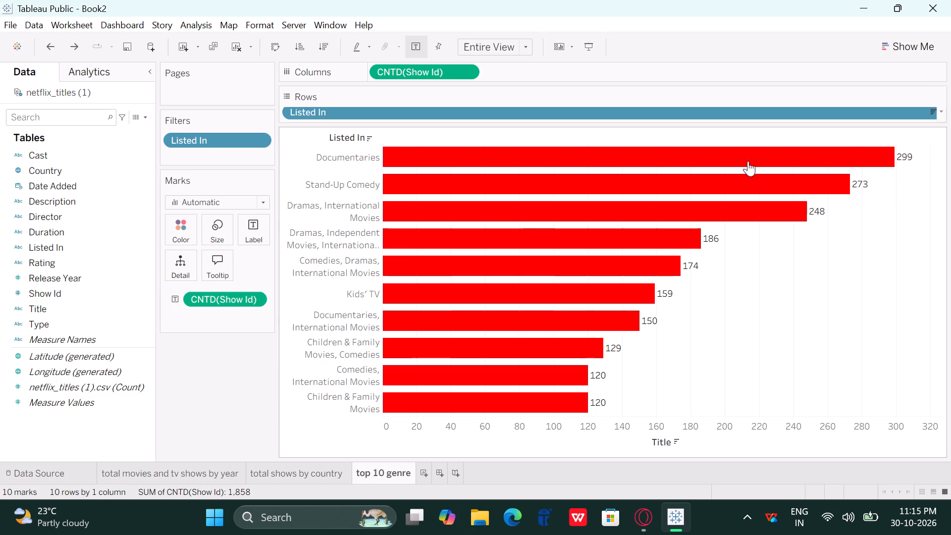
Set the default worksheet shading of the genre chart to black.
click(588, 213)
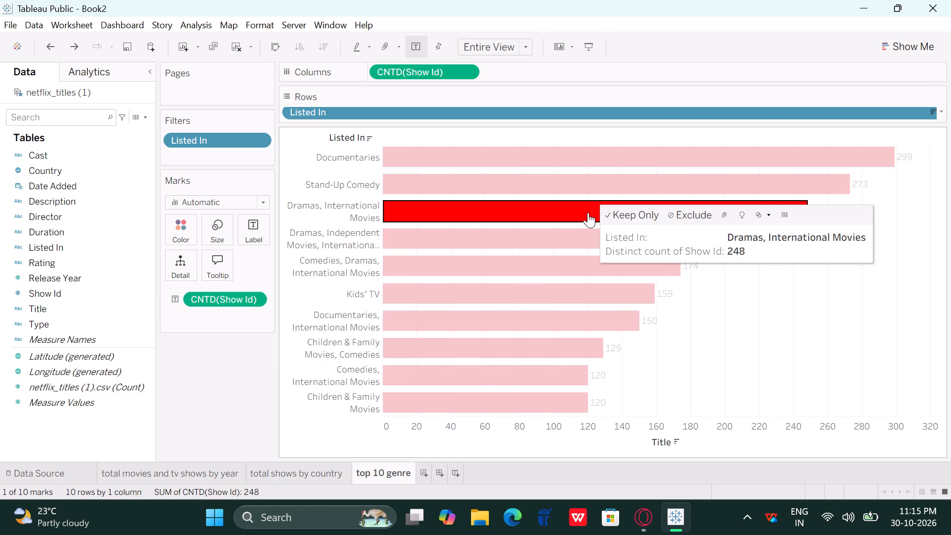
right_click(79, 107)
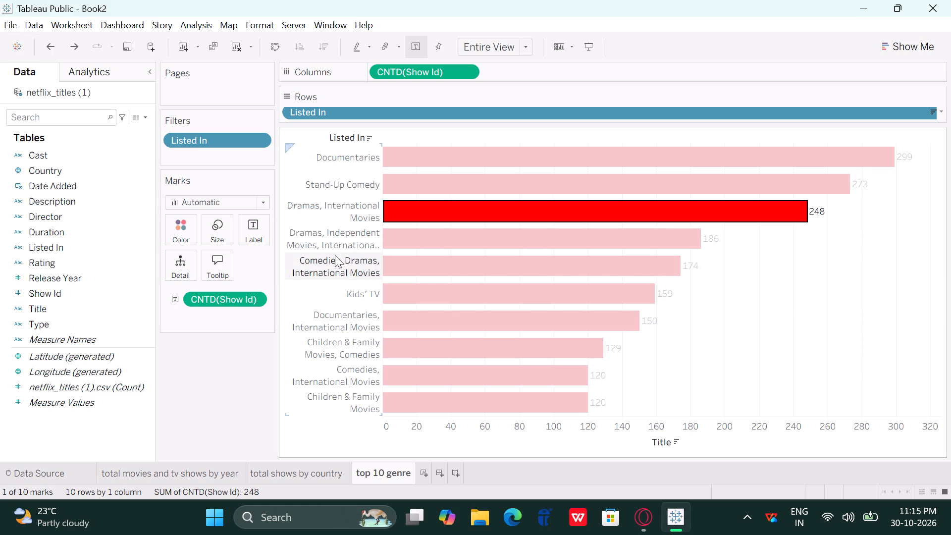
right_click(395, 239)
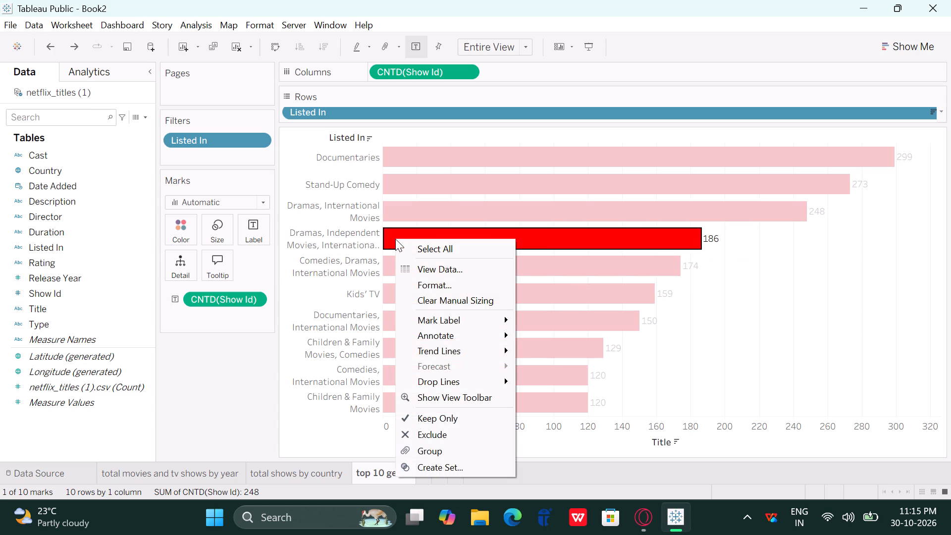
click(434, 282)
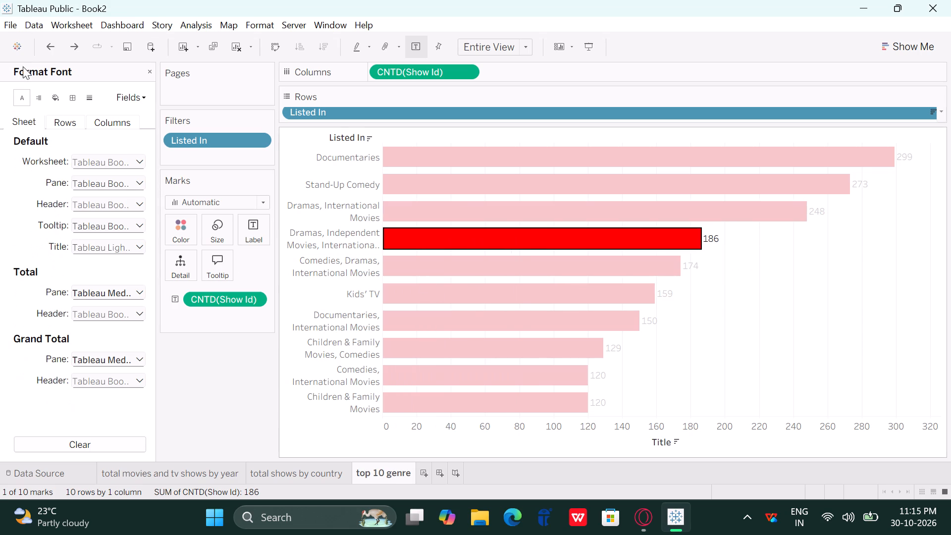
click(55, 91)
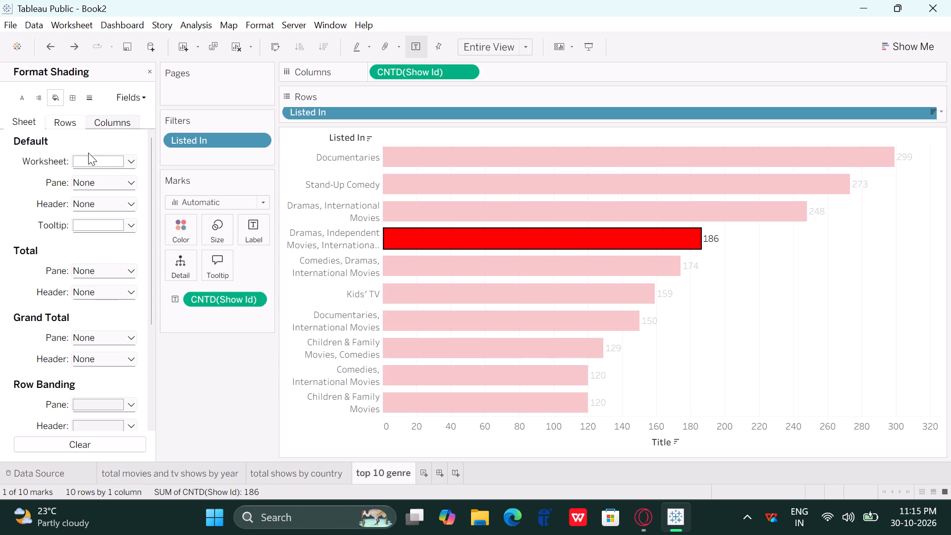
click(132, 161)
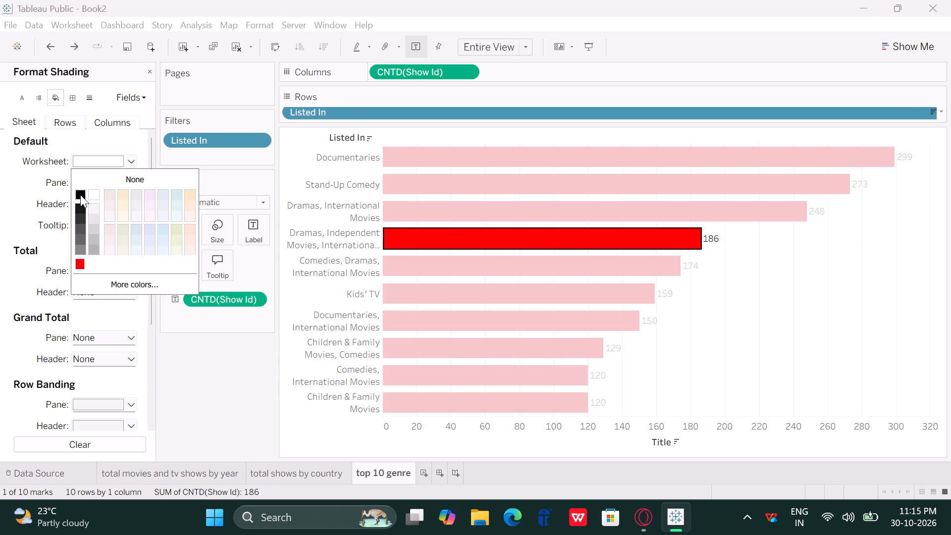
click(80, 195)
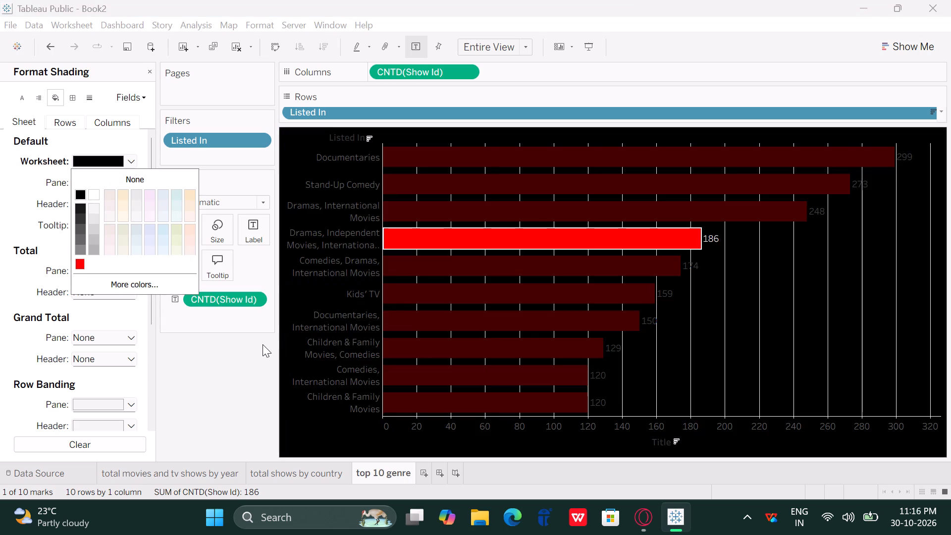
click(263, 344)
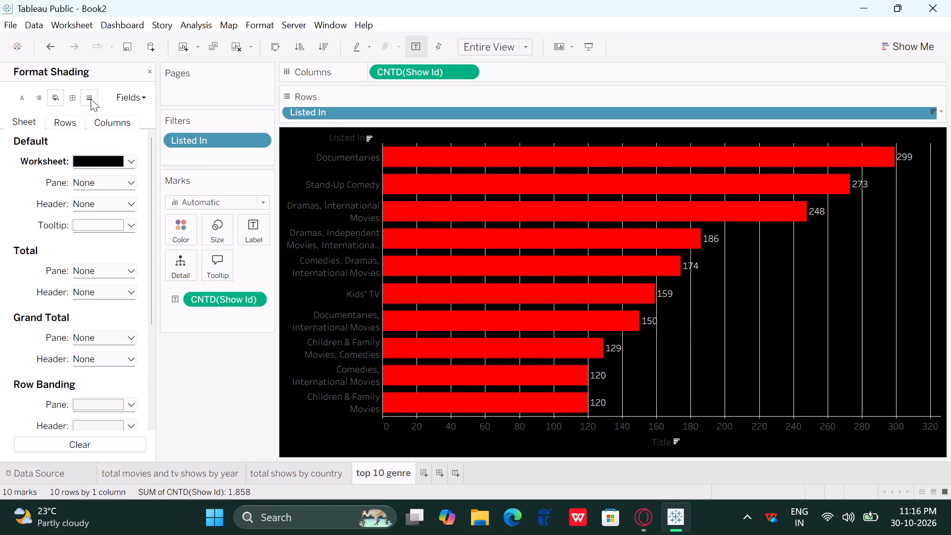
Remove the grid lines from the genre bar chart by setting them to None for the sheet.
click(96, 101)
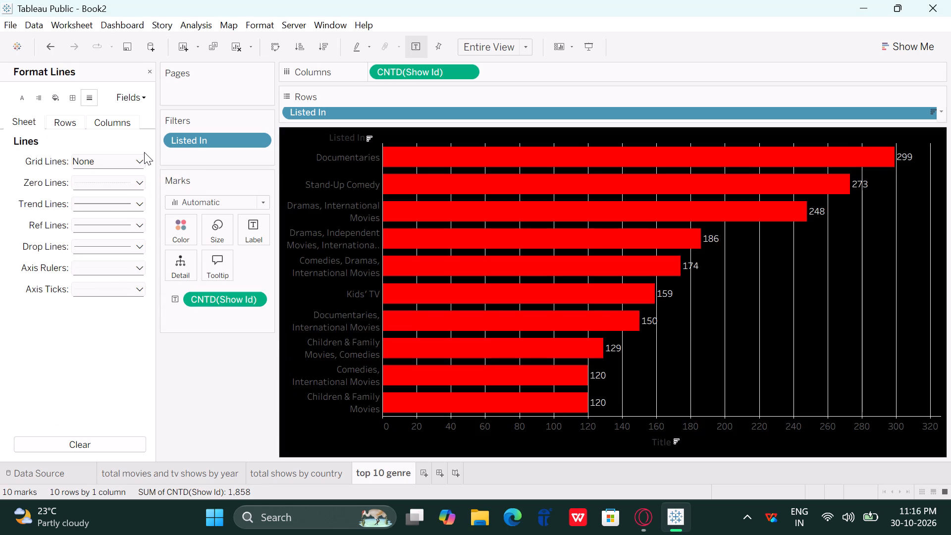
click(144, 152)
click(138, 162)
click(132, 178)
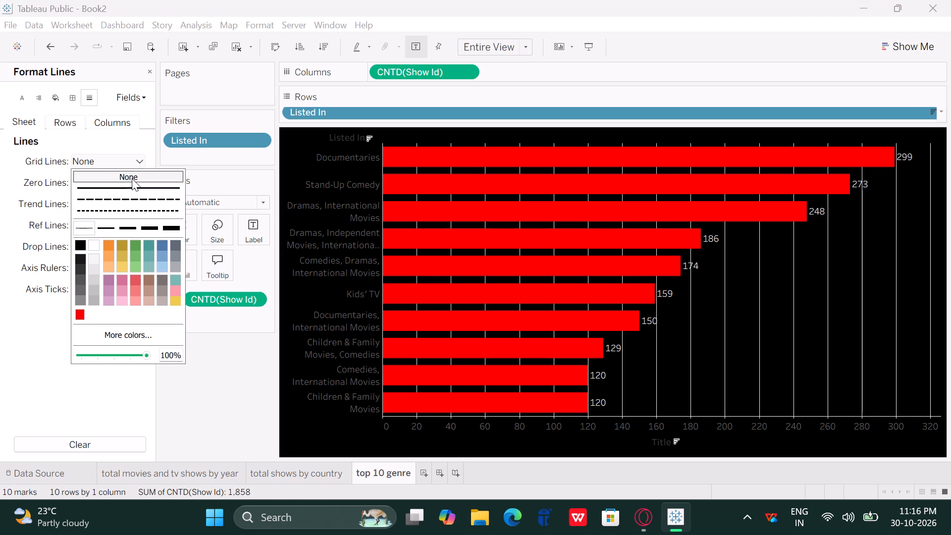
click(302, 429)
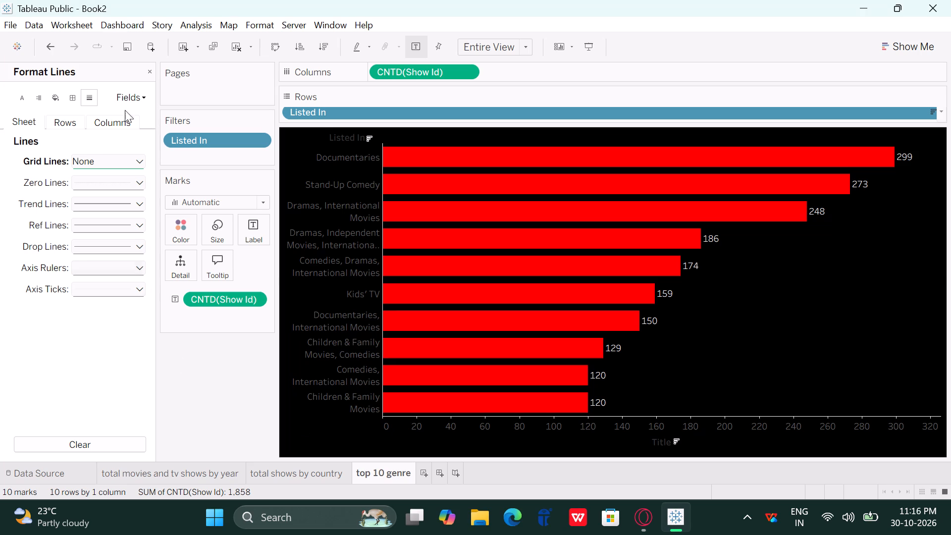
Show the title of the top 10 genre worksheet.
click(88, 22)
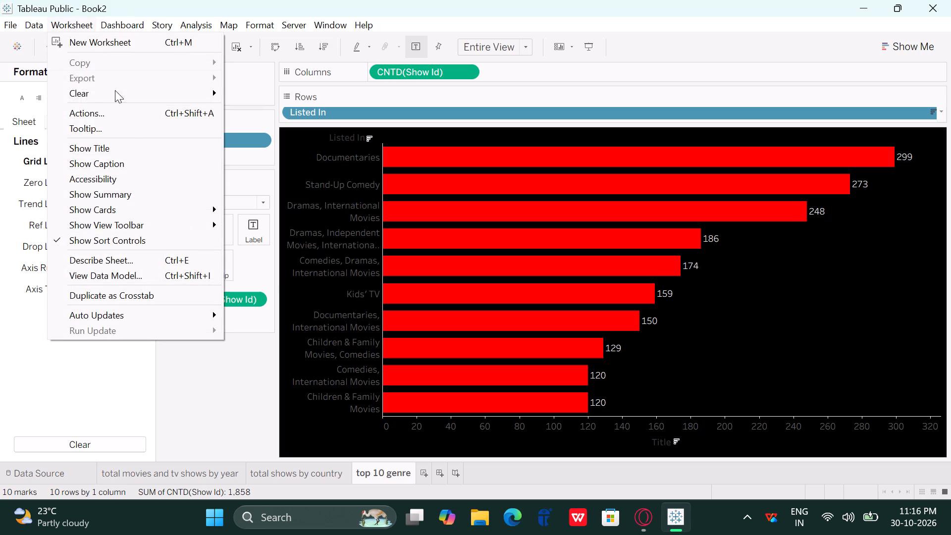
click(130, 153)
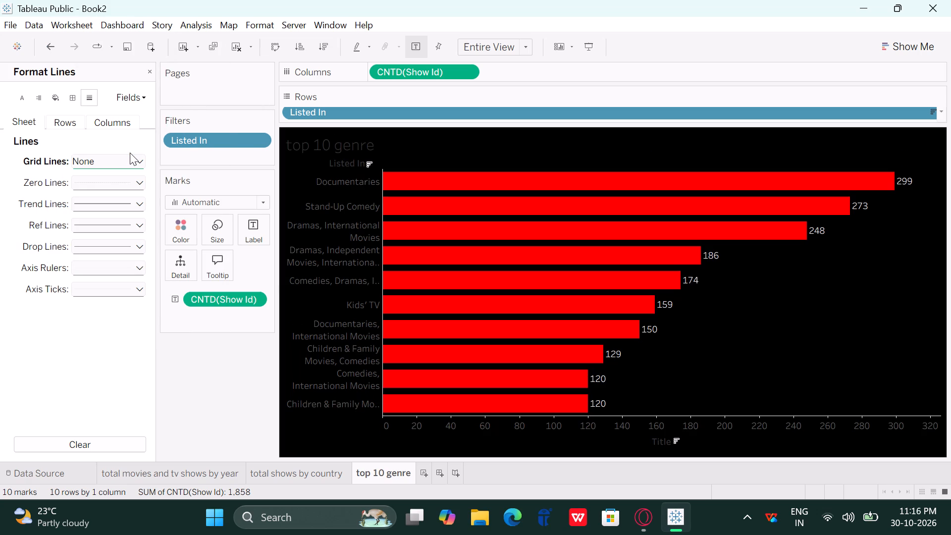
Center the top 10 genre worksheet title and try to color its text orange.
click(297, 154)
click(309, 146)
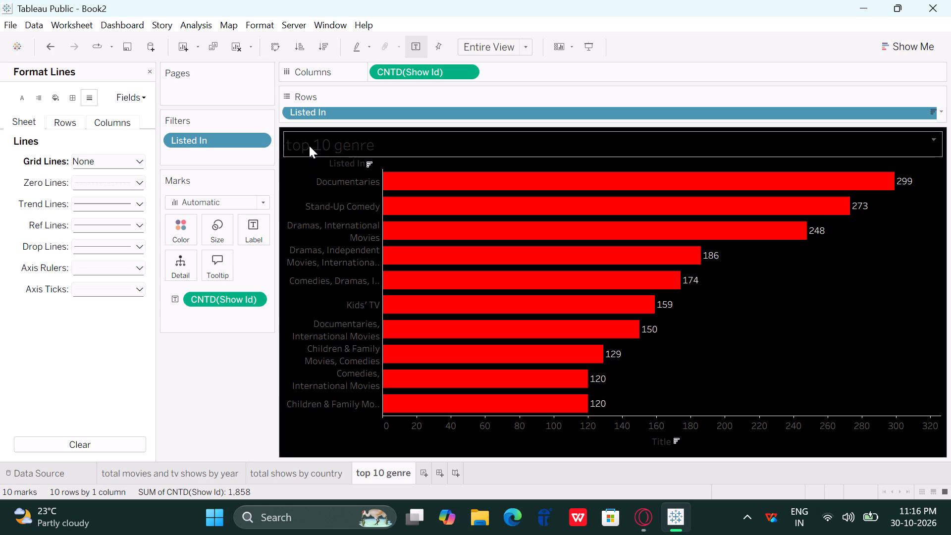
double_click(343, 143)
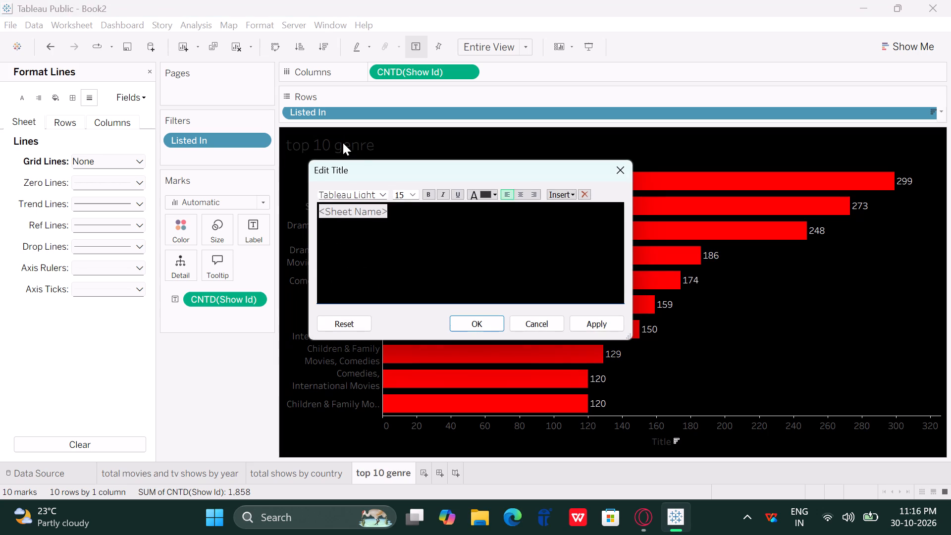
click(519, 195)
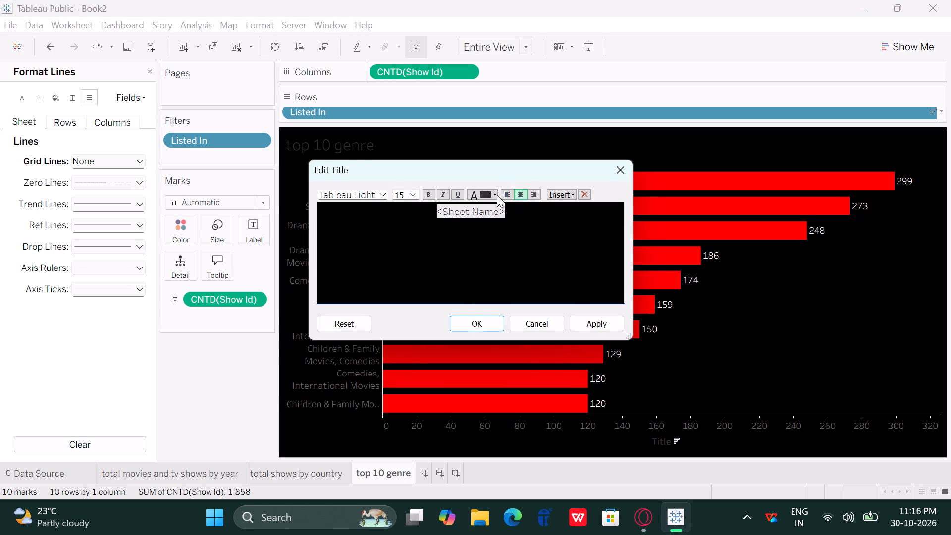
click(497, 195)
click(509, 208)
click(599, 326)
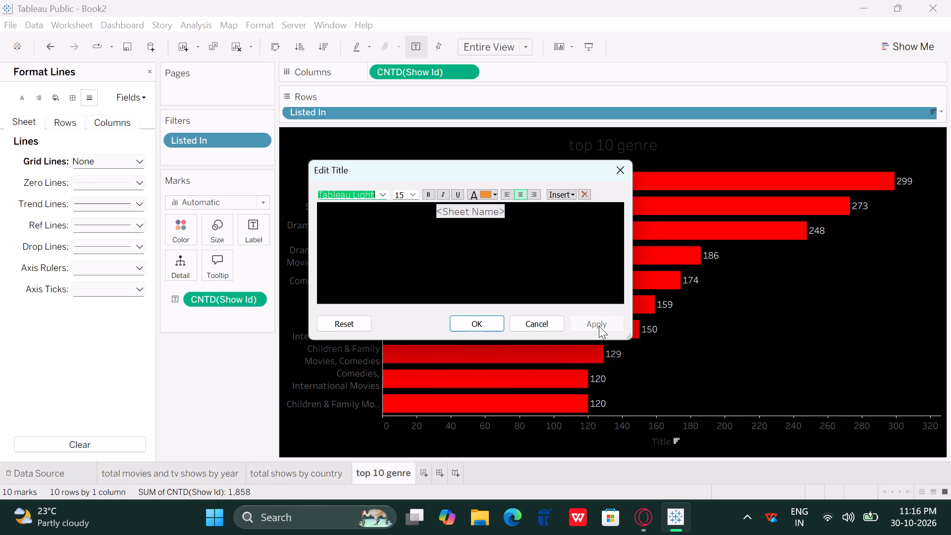
click(498, 325)
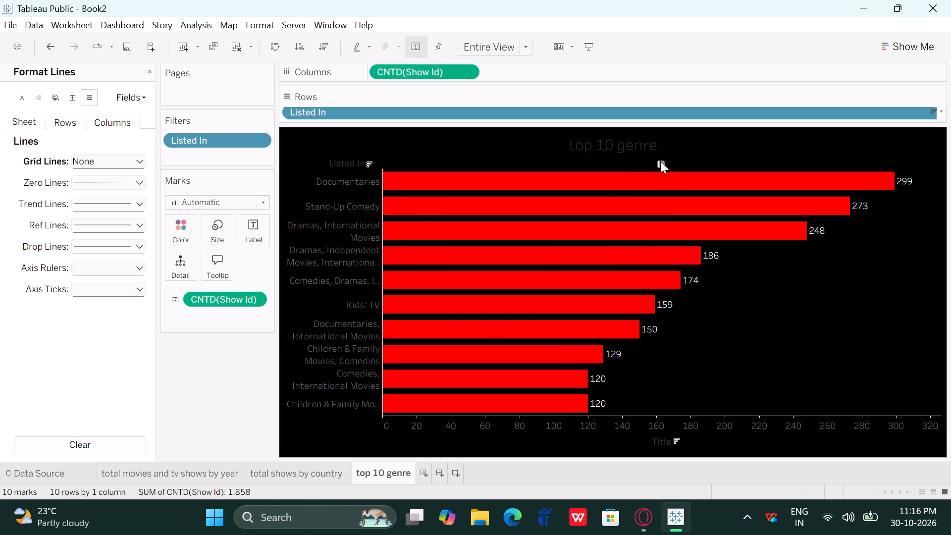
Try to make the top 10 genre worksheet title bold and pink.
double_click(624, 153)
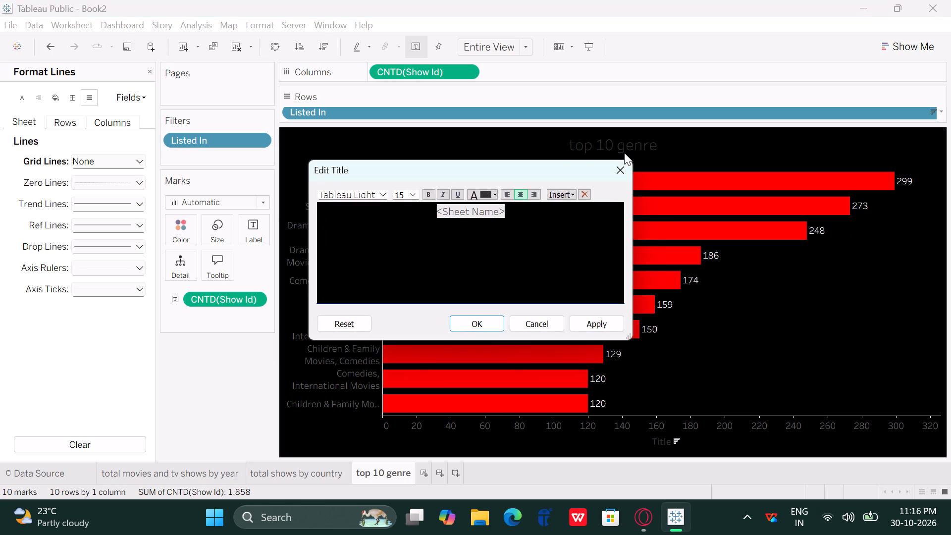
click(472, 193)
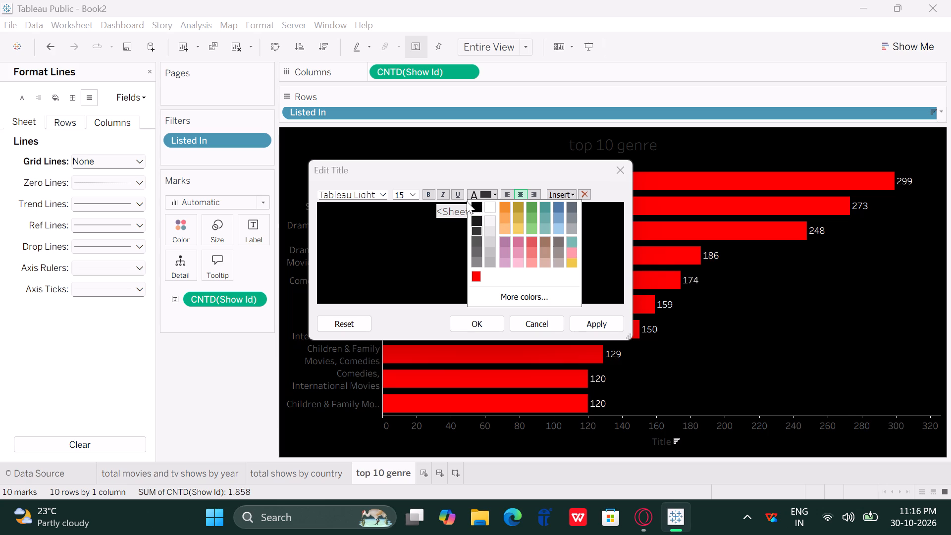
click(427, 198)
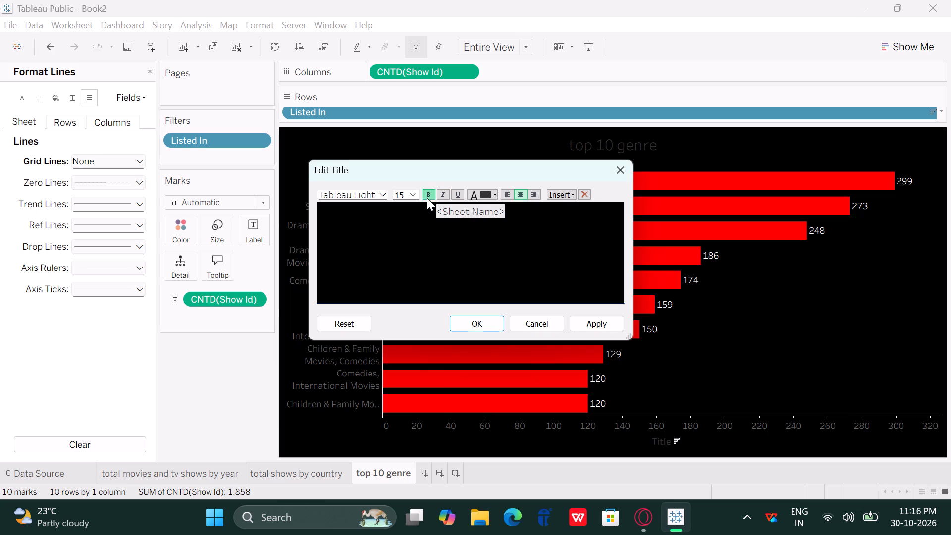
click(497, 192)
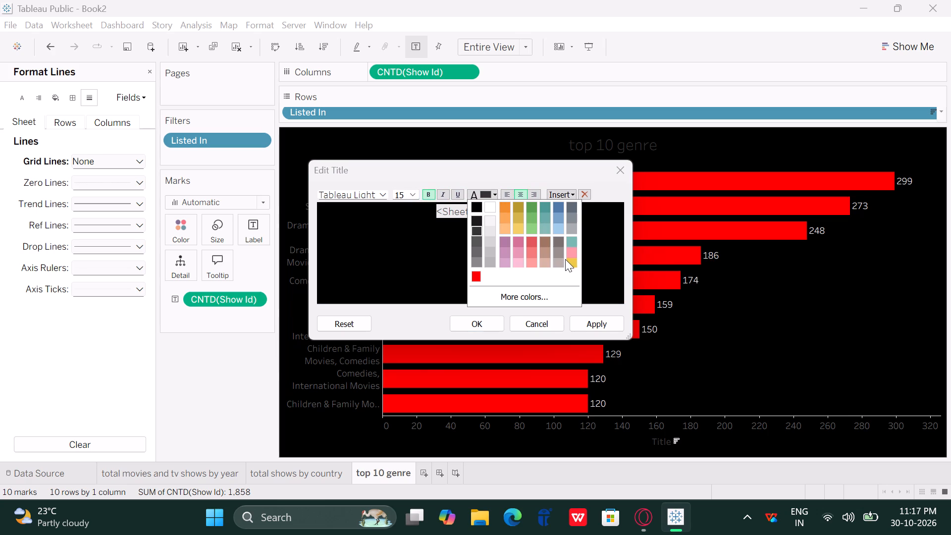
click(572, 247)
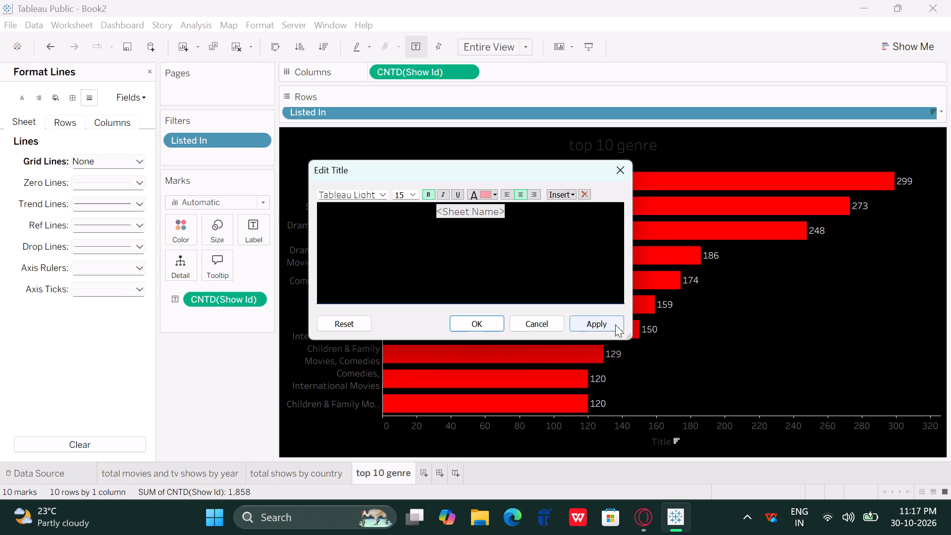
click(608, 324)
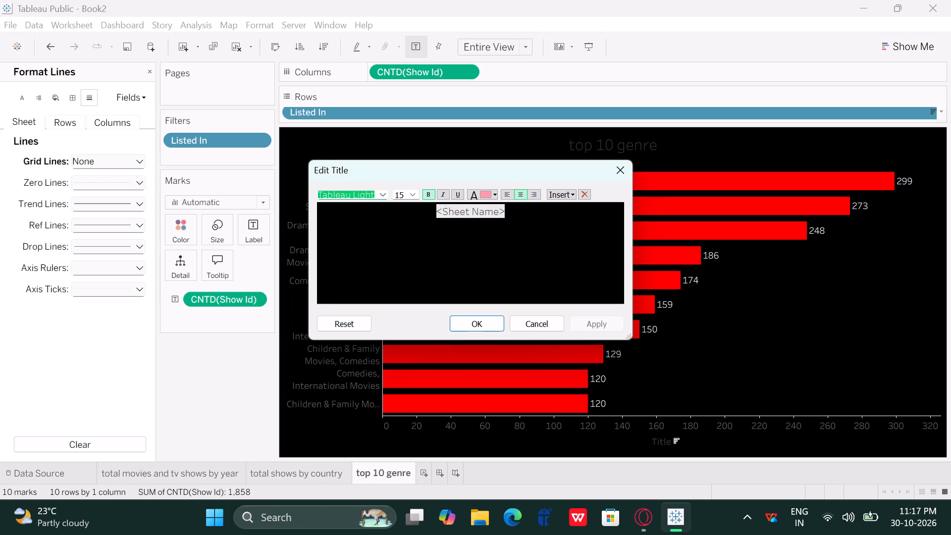
Select the sheet name text within the title being edited and color it pink.
drag(390, 211, 543, 215)
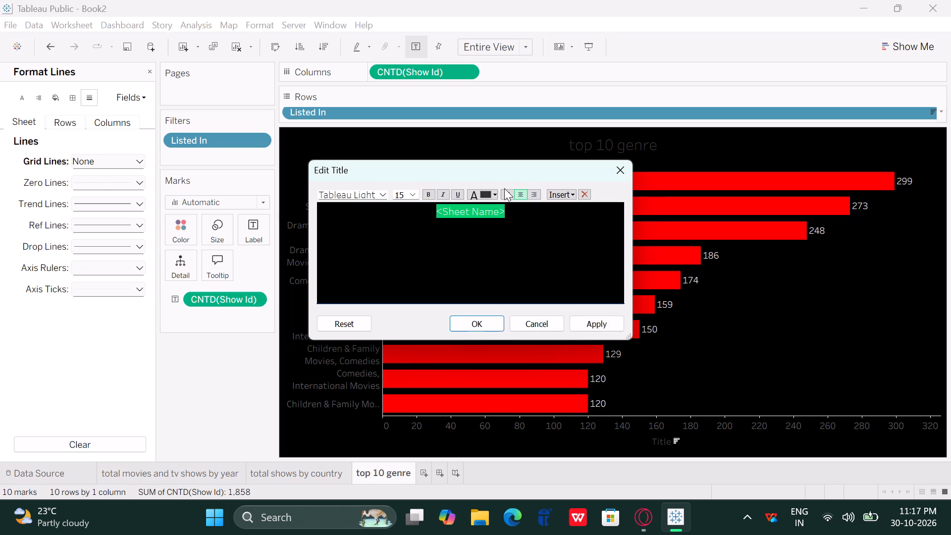
click(494, 194)
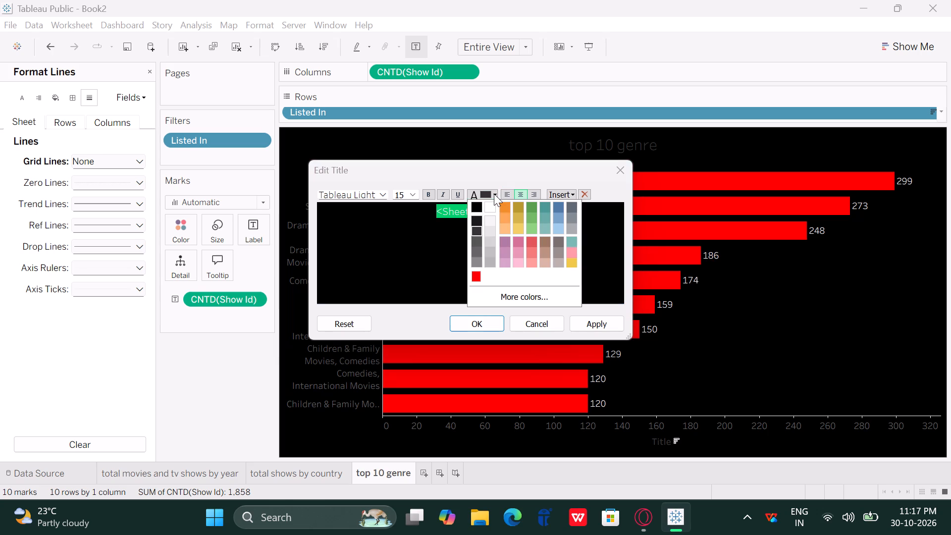
click(575, 253)
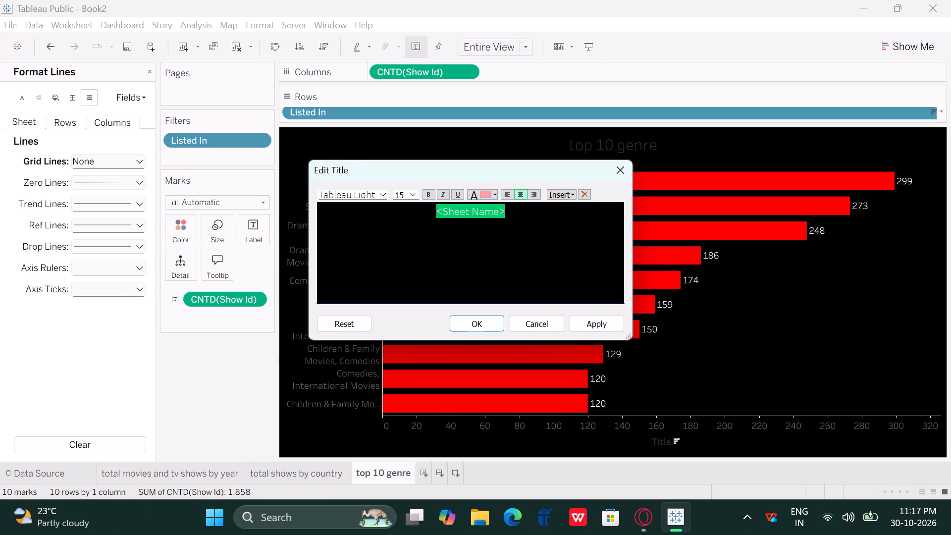
click(584, 321)
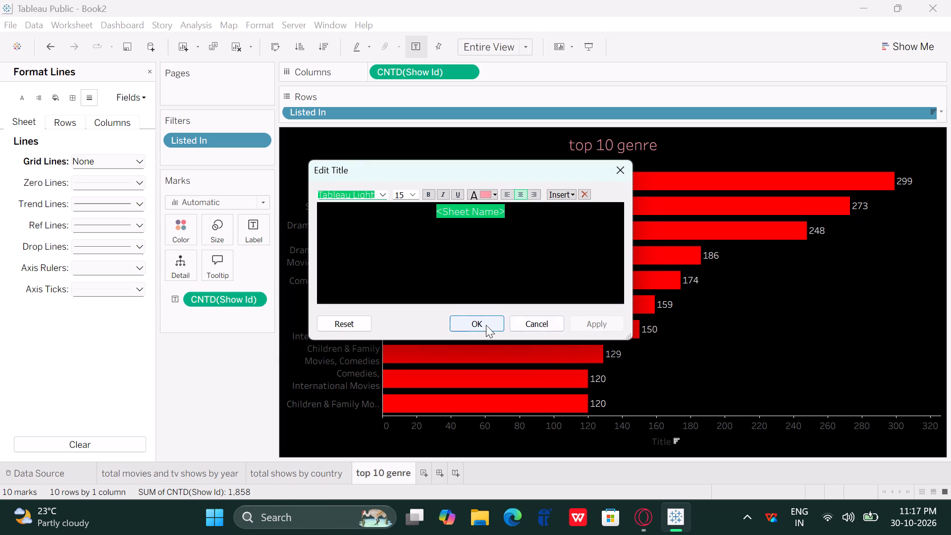
click(472, 322)
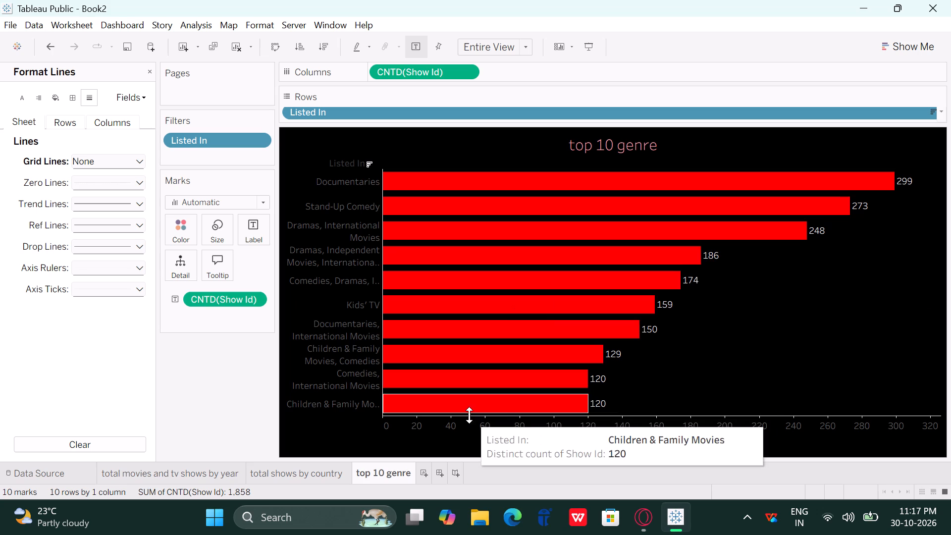
Add a new blank worksheet after the top 10 genre sheet.
click(422, 471)
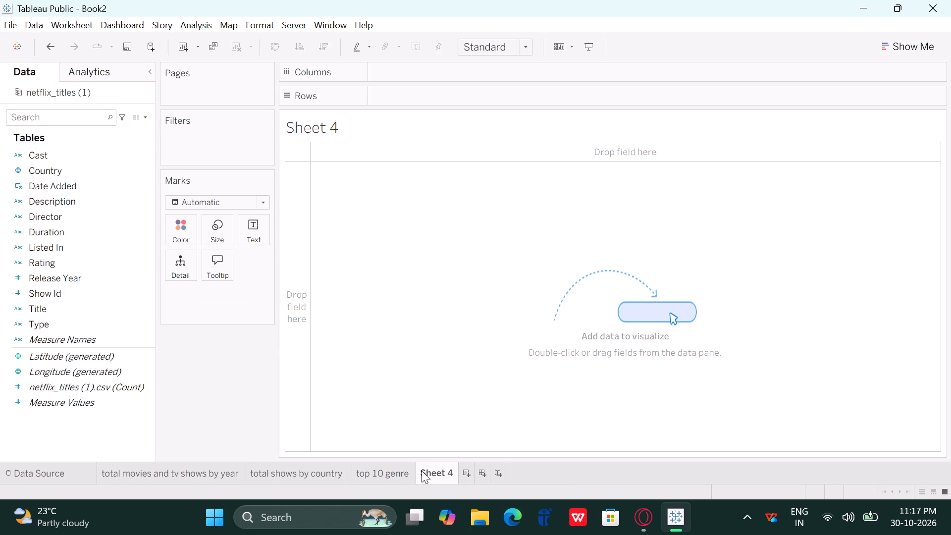
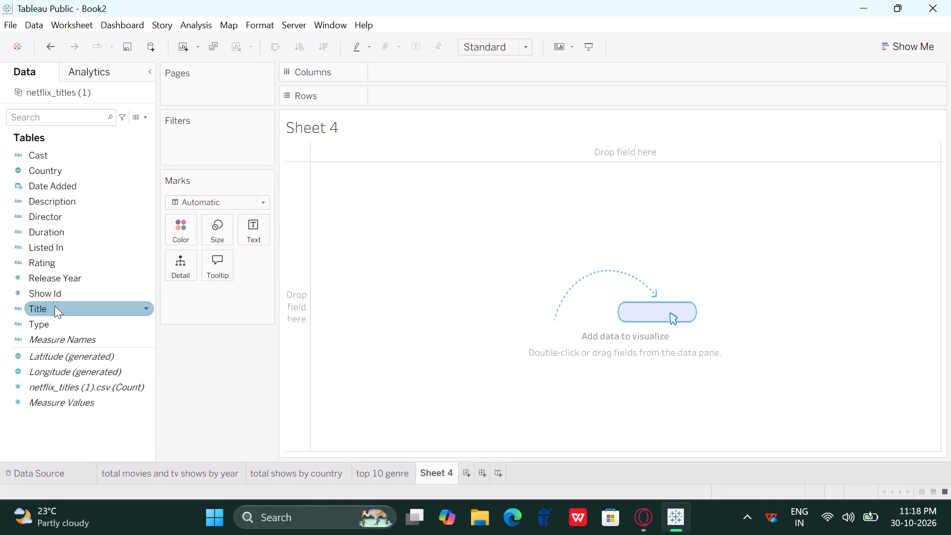
Add Title to the columns, filtered to the top 10 by Count (Distinct) of Cast.
drag(51, 312, 396, 81)
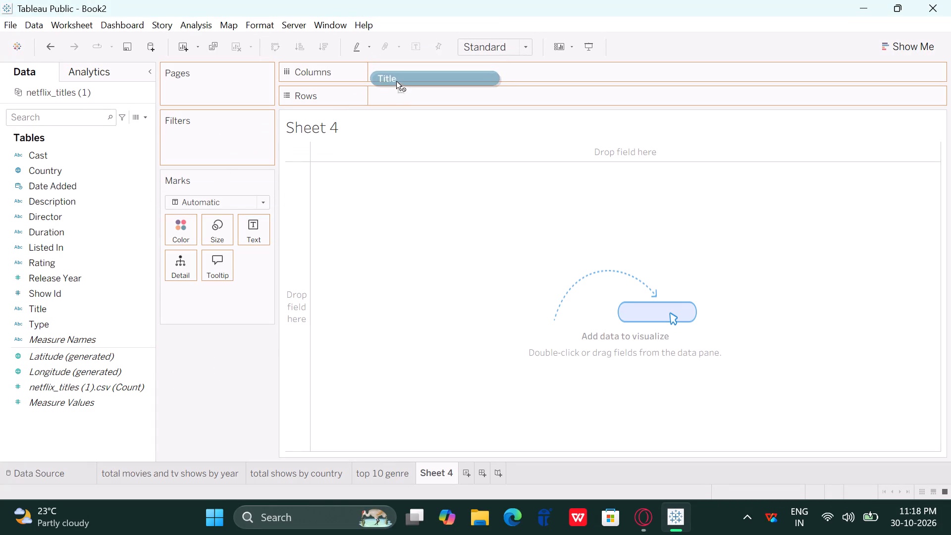
drag(396, 81, 396, 81)
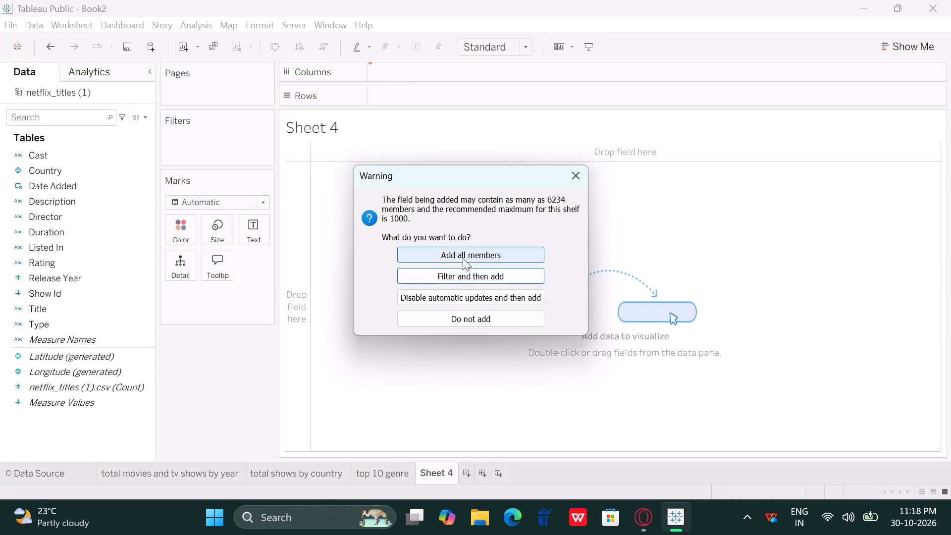
click(466, 270)
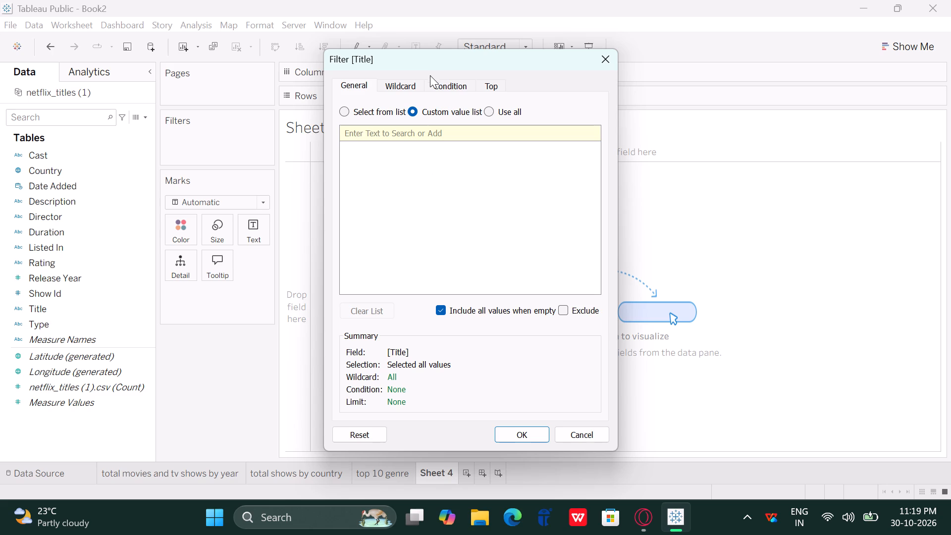
click(487, 109)
click(486, 86)
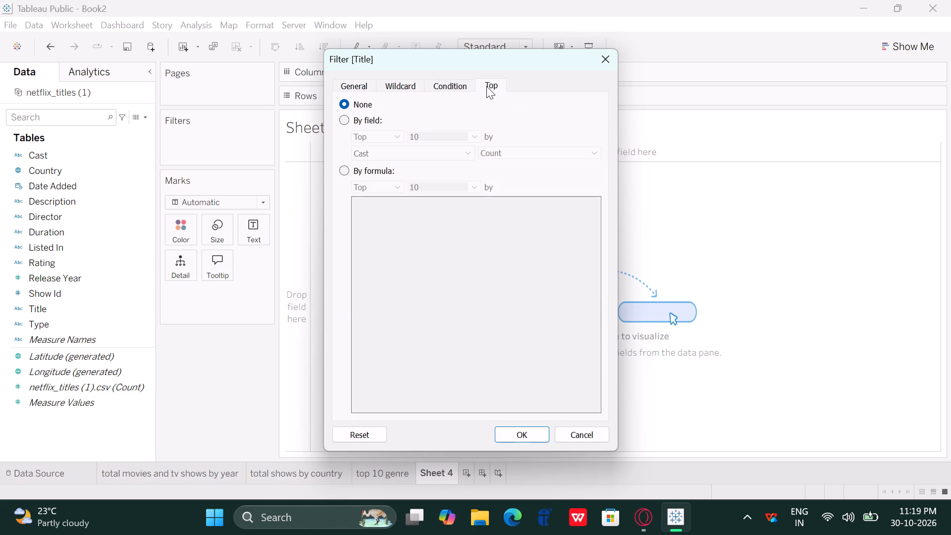
click(349, 120)
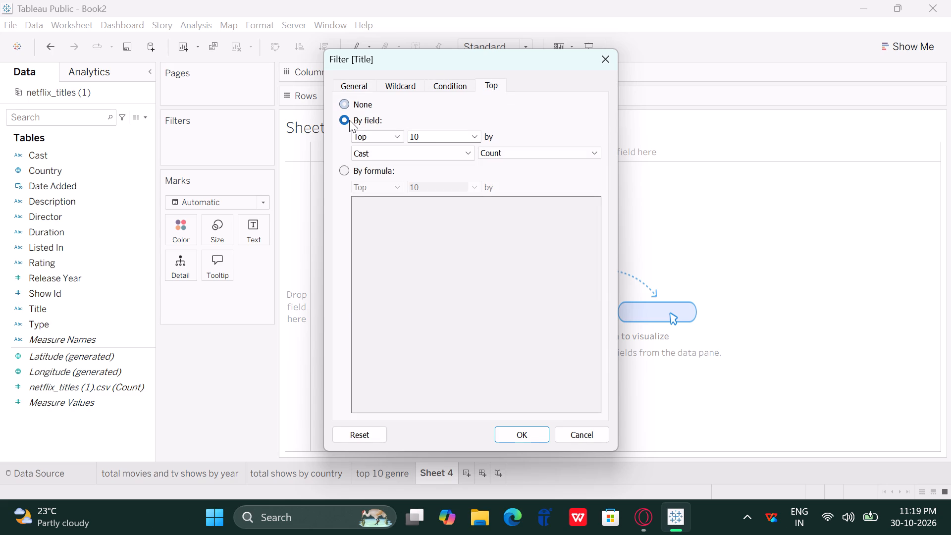
click(593, 151)
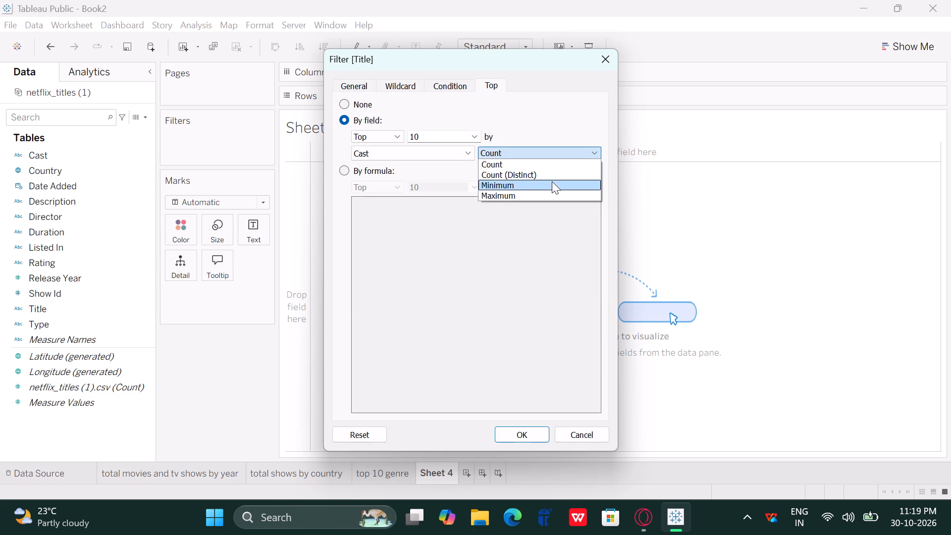
click(545, 177)
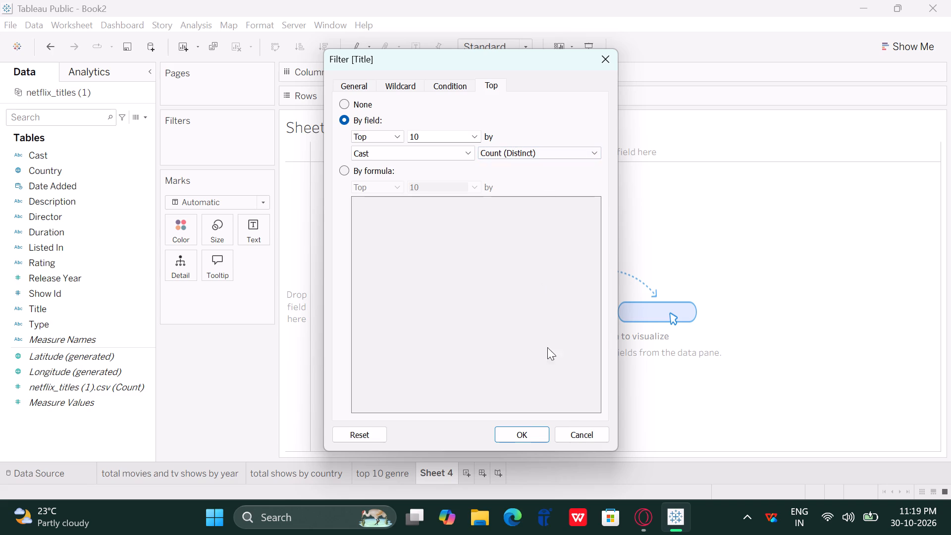
click(530, 430)
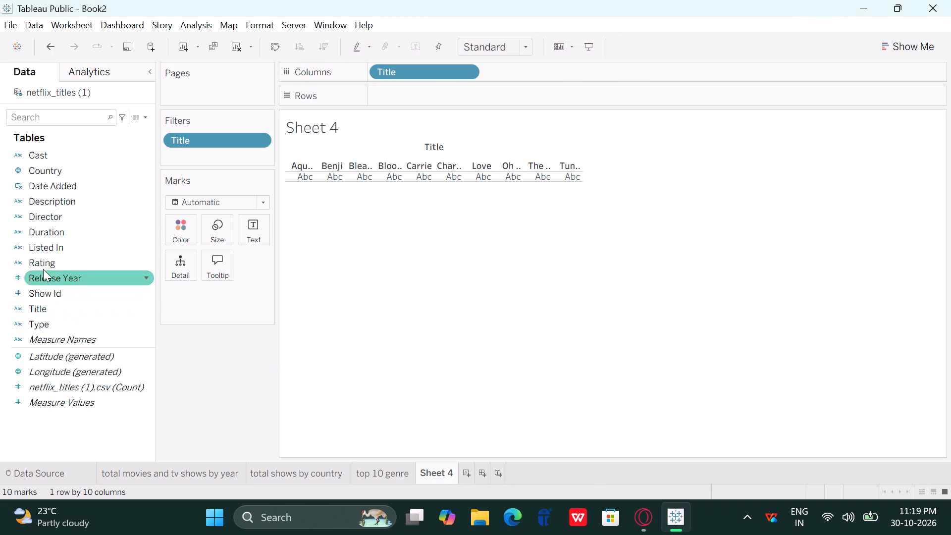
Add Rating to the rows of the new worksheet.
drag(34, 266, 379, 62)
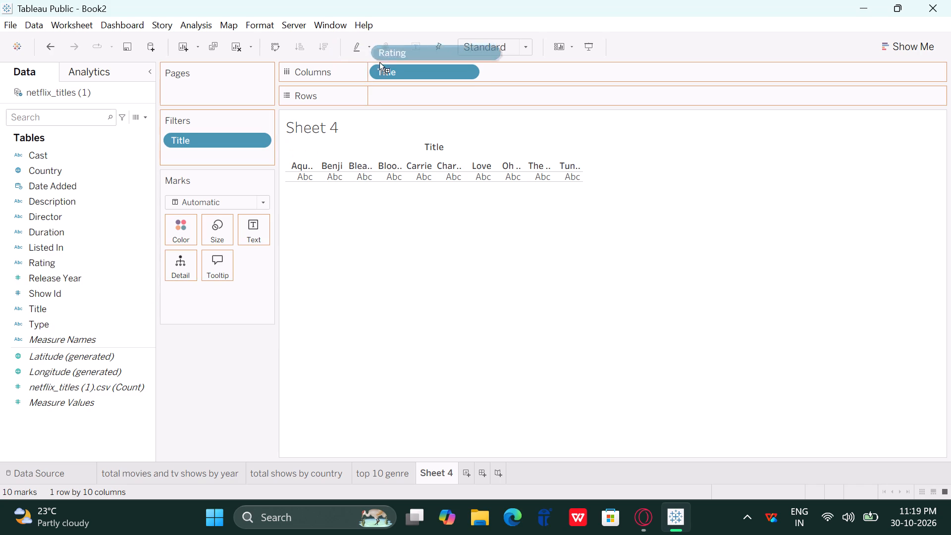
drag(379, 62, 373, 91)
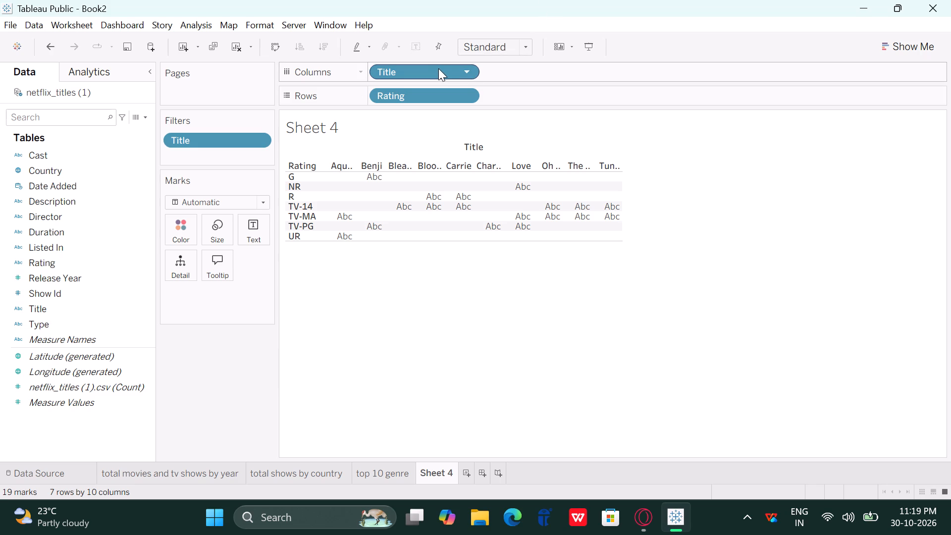
Remove Title from the columns and Rating from the rows, keeping the Title filter.
drag(438, 68, 7, 238)
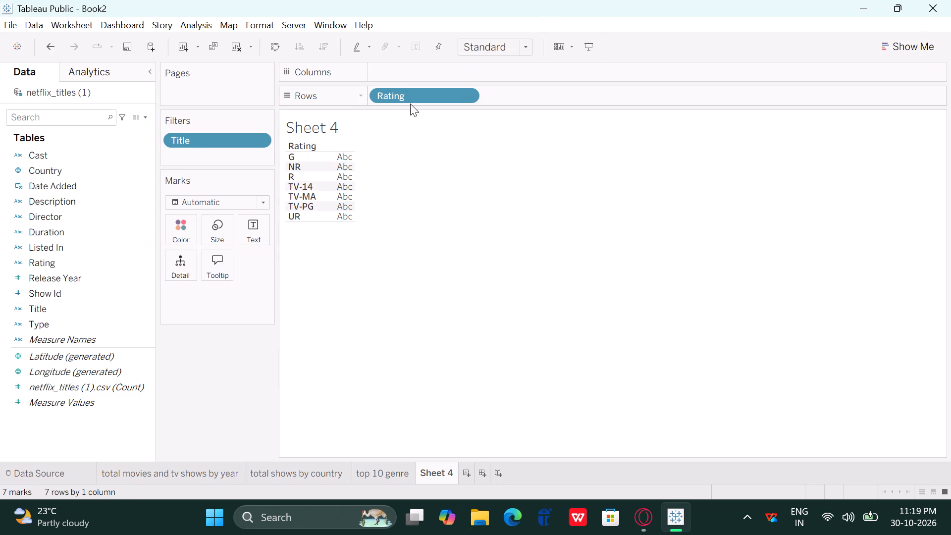
drag(408, 100, 53, 283)
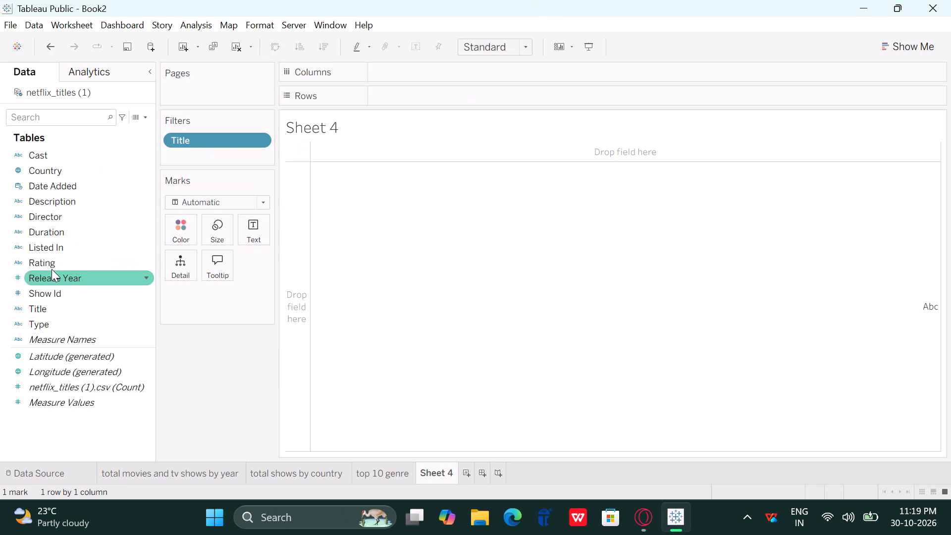
Place Listed In on the columns and Release Year on the rows.
drag(52, 253, 373, 144)
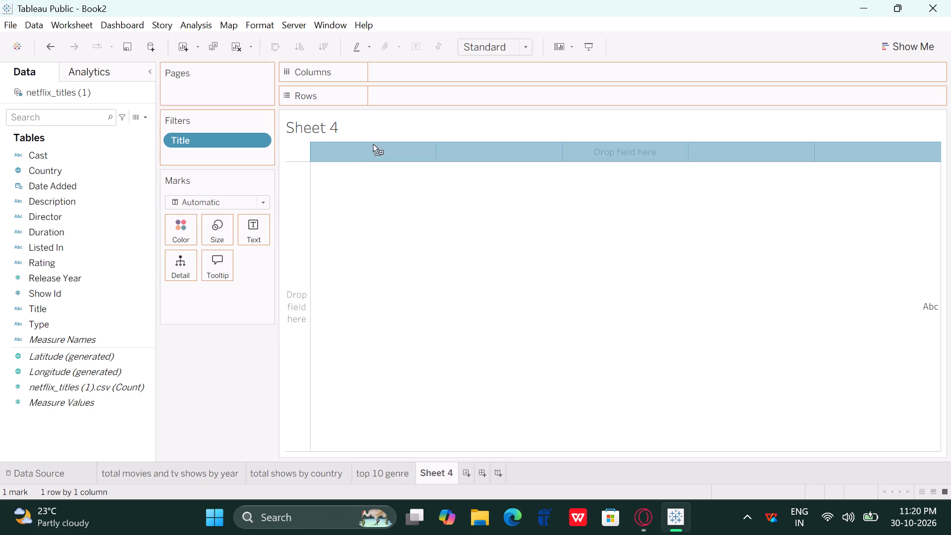
drag(373, 144, 396, 77)
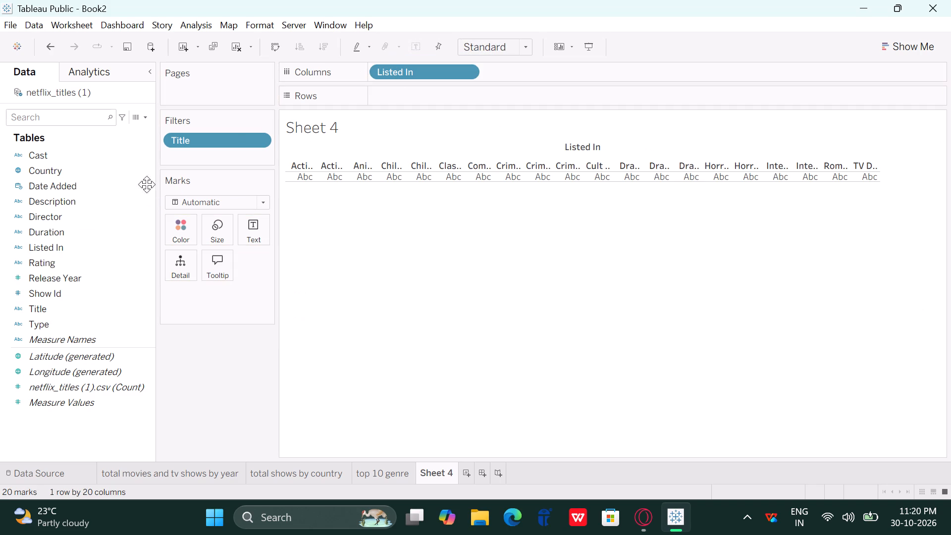
drag(79, 279, 428, 110)
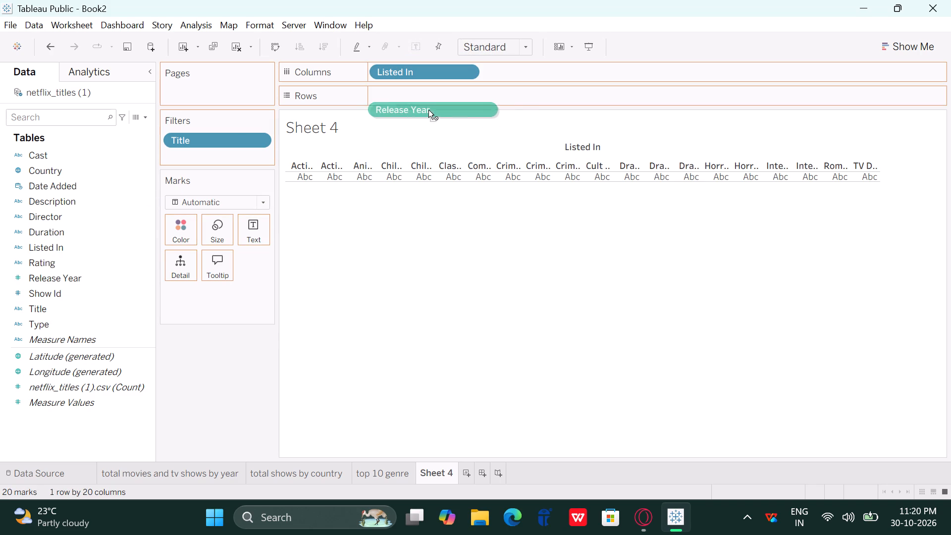
drag(428, 110, 457, 109)
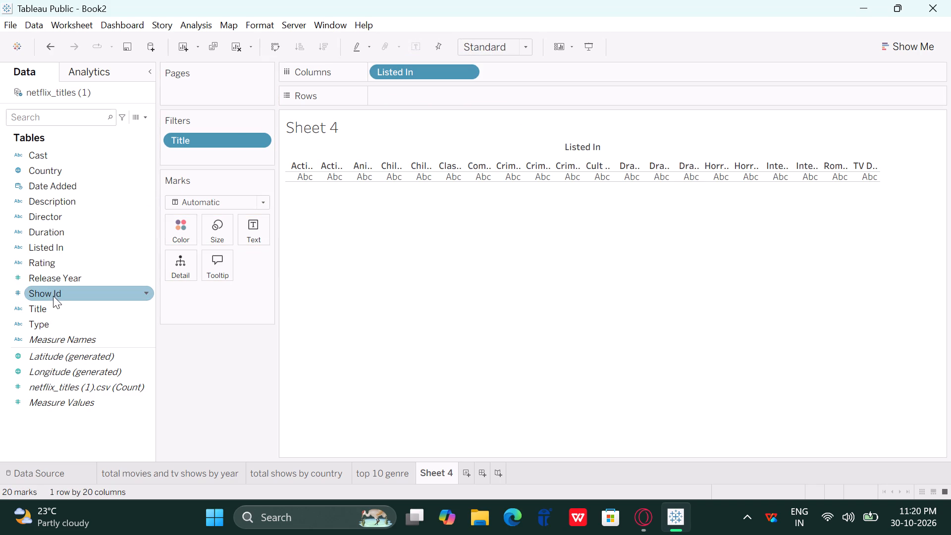
drag(52, 284, 426, 87)
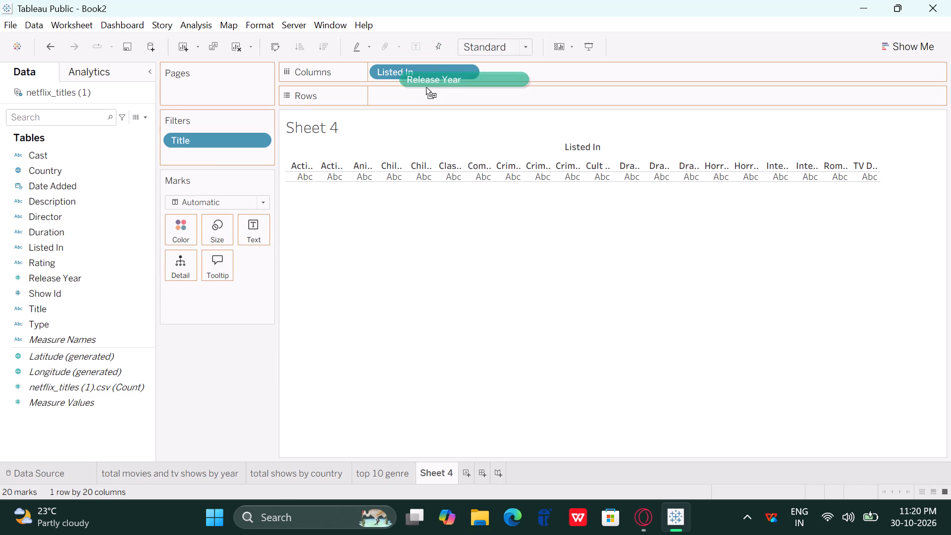
drag(426, 87, 418, 100)
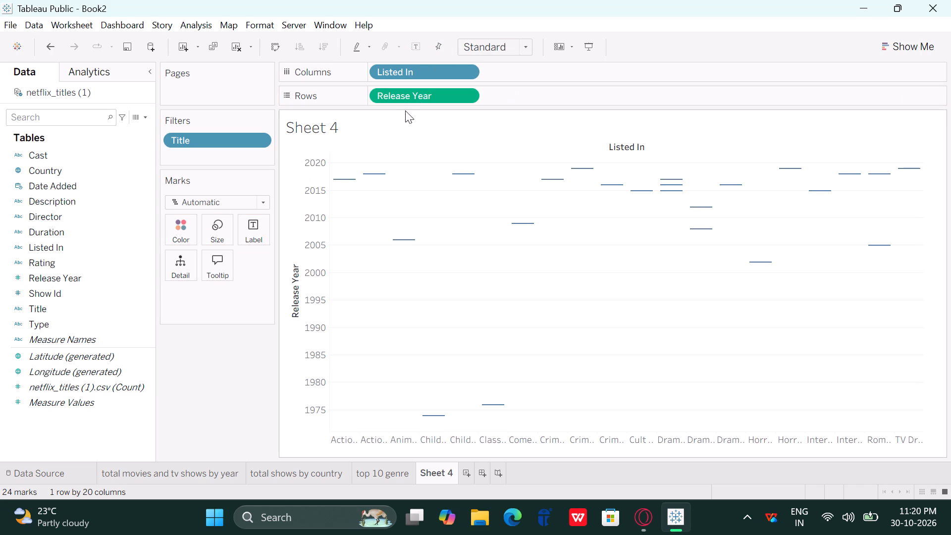
Change the Release Year field on the rows to a Count (Distinct) measure.
click(469, 98)
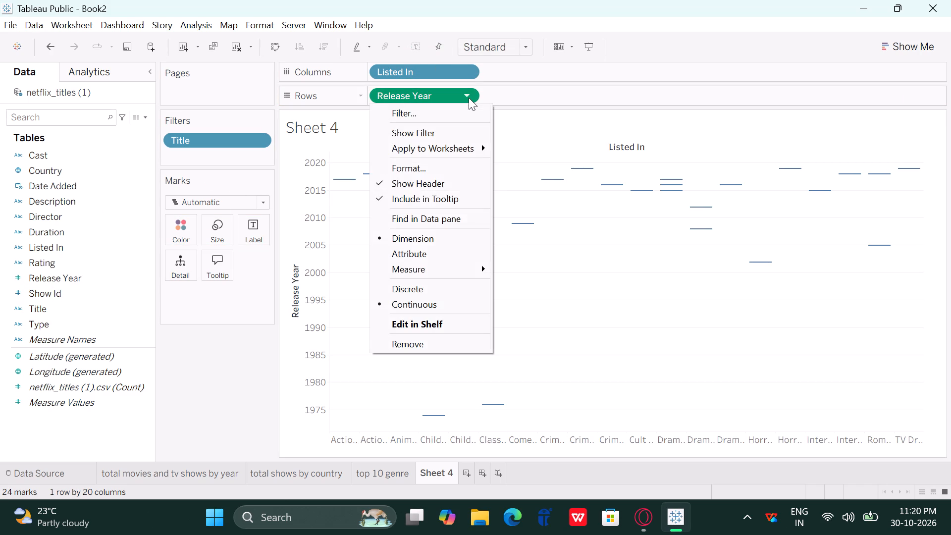
click(428, 273)
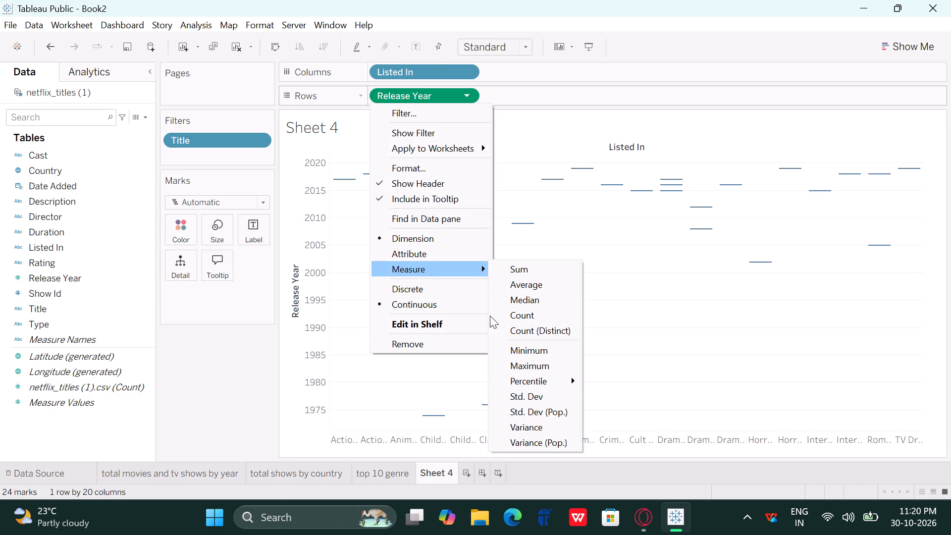
click(516, 328)
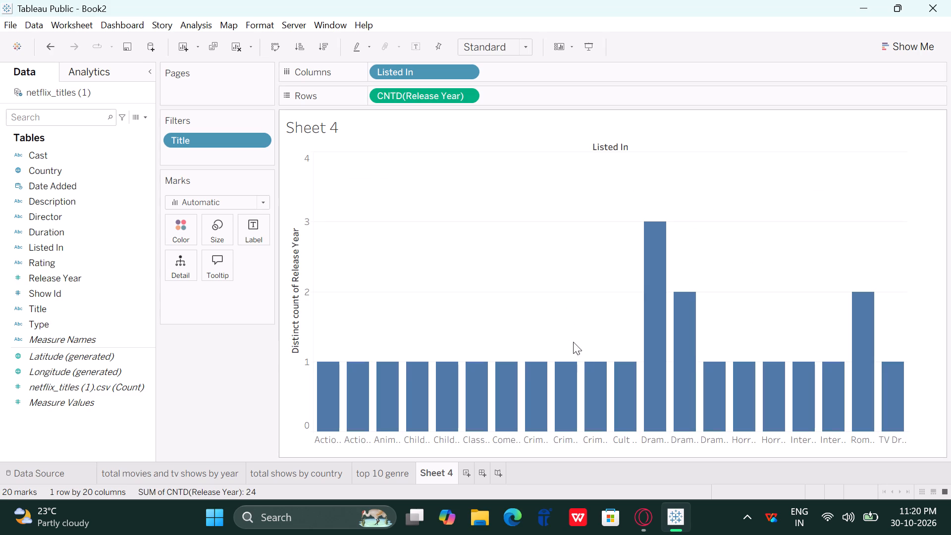
Sort the Listed In bars in descending order and swap the rows and columns into horizontal bars.
click(320, 43)
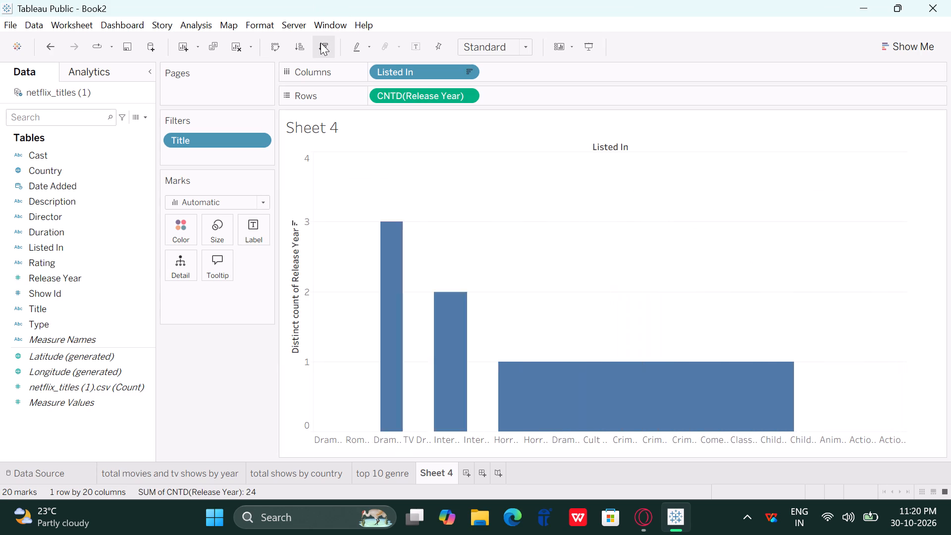
click(276, 42)
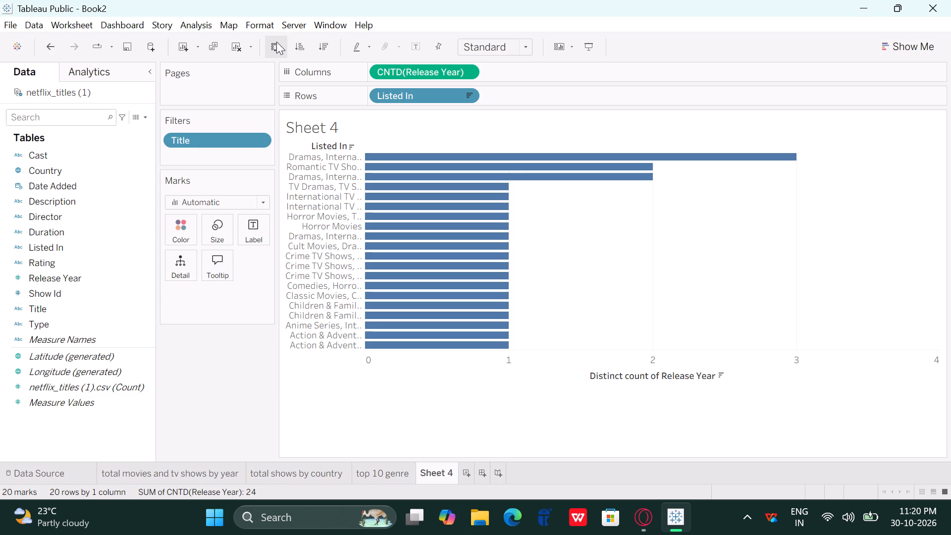
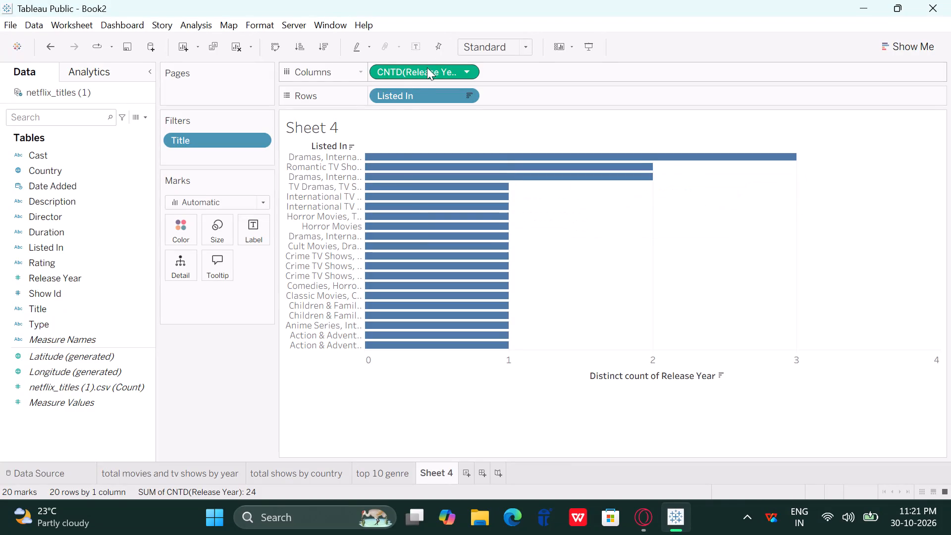
Remove the distinct count of Release Year from the columns and Listed In from the rows.
drag(423, 77, 78, 298)
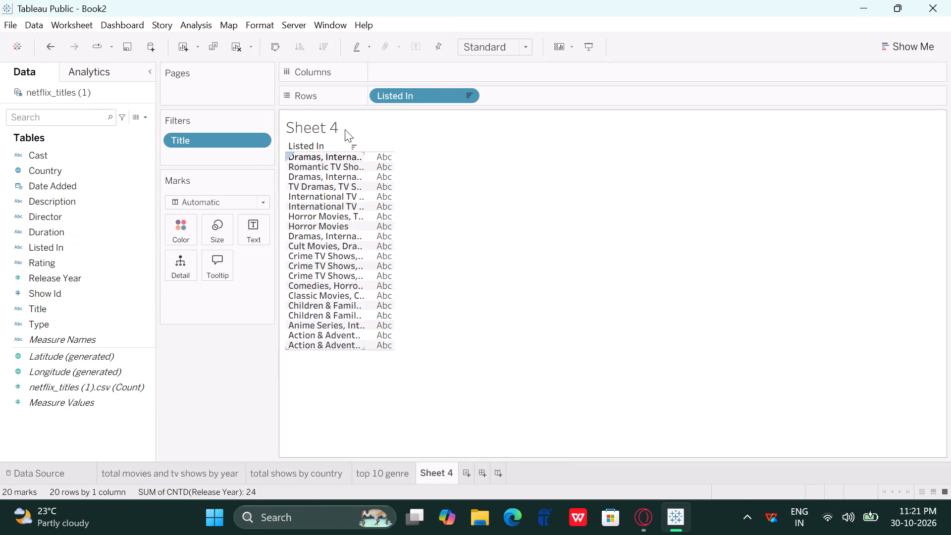
drag(400, 102, 75, 309)
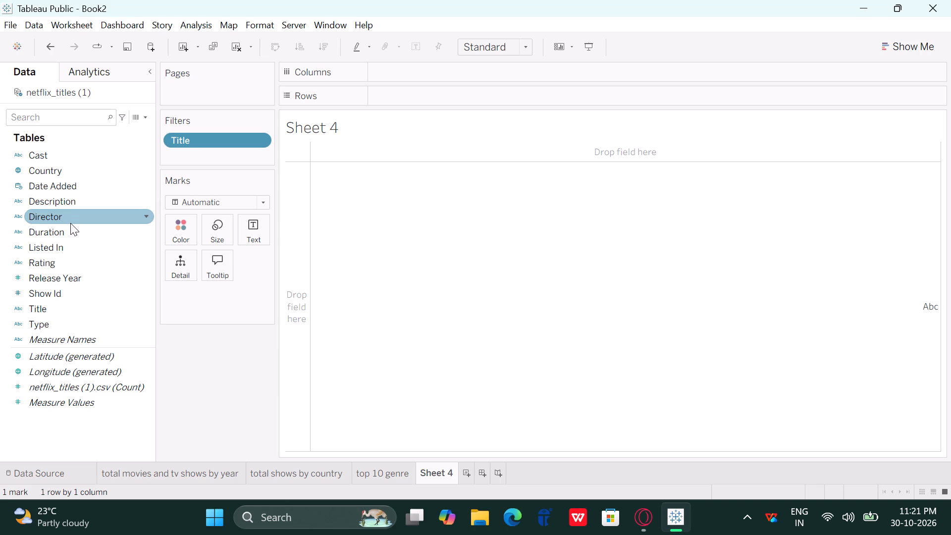
Place Director on the columns, filtered to the top 10 by Count (Distinct) of Cast.
drag(70, 223, 483, 83)
drag(52, 219, 375, 66)
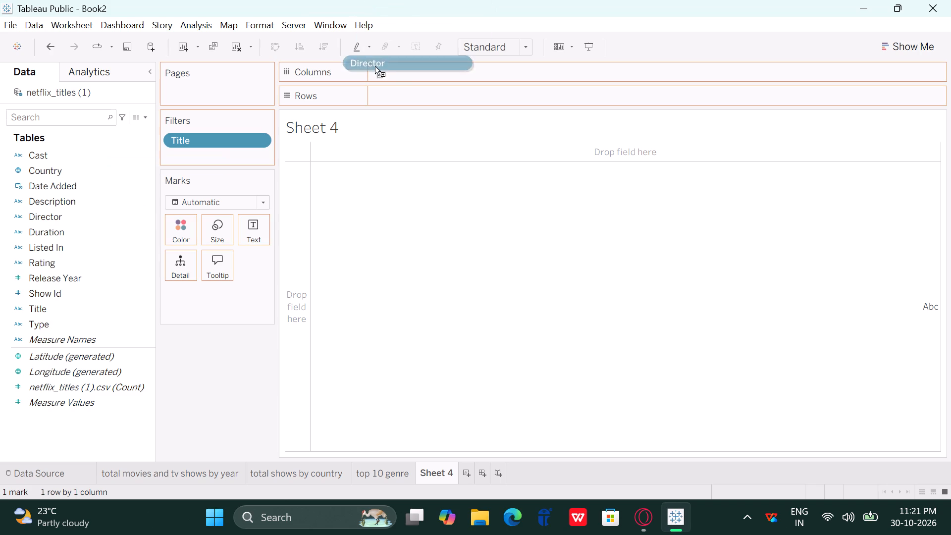
drag(375, 66, 394, 80)
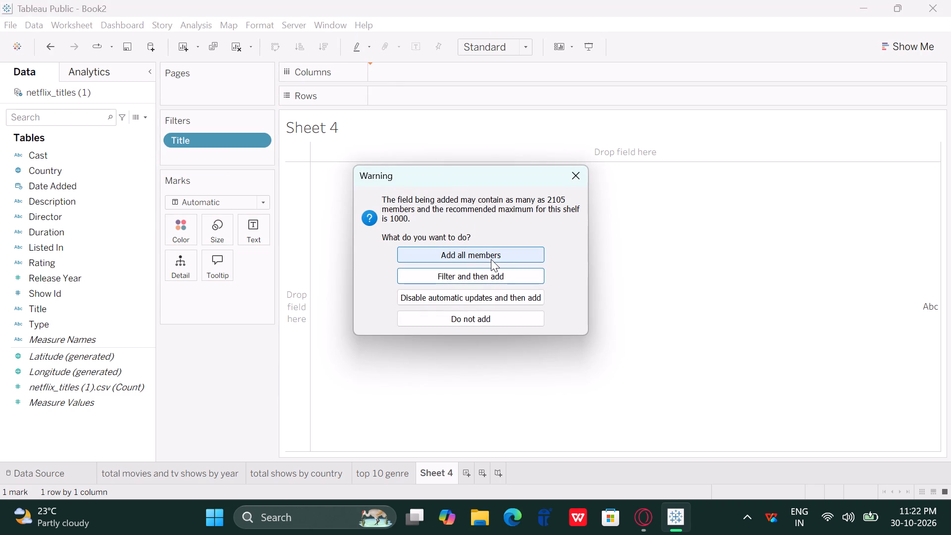
click(484, 277)
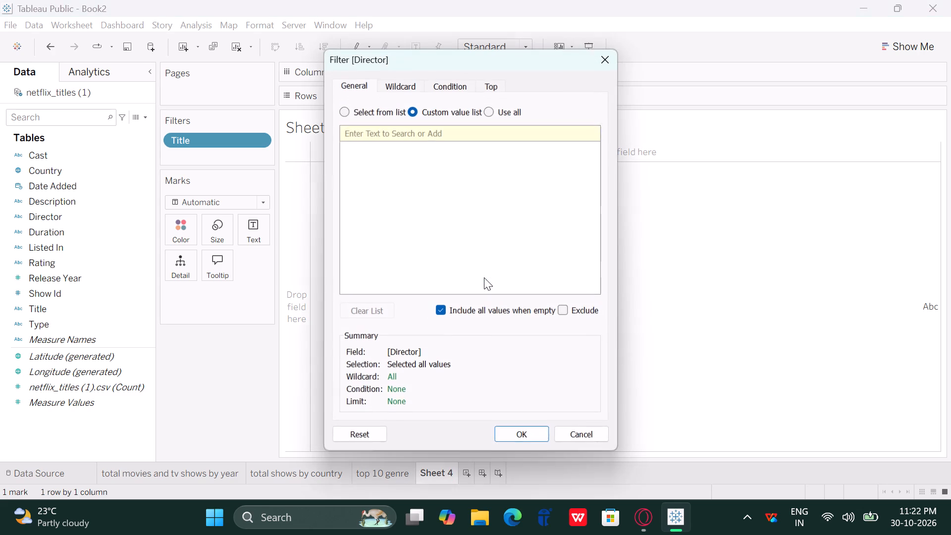
click(486, 84)
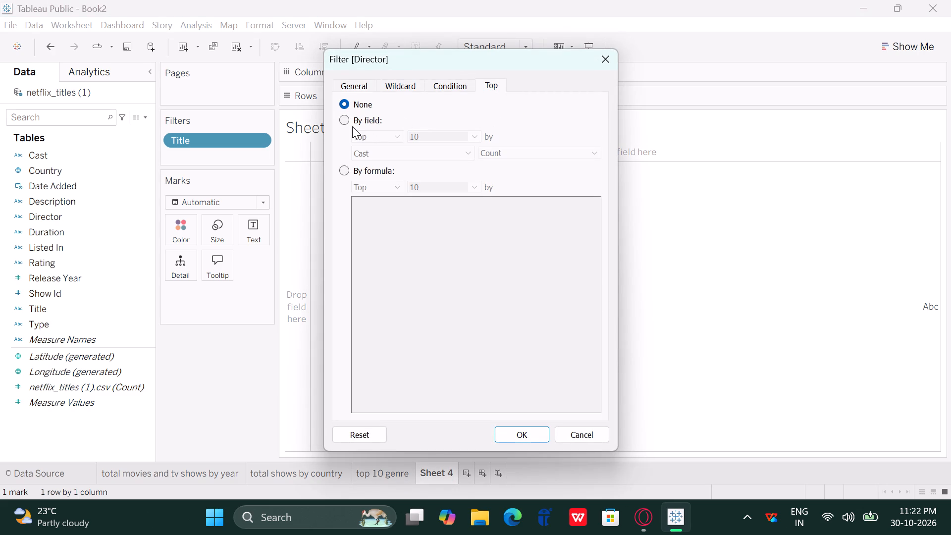
click(352, 126)
click(347, 124)
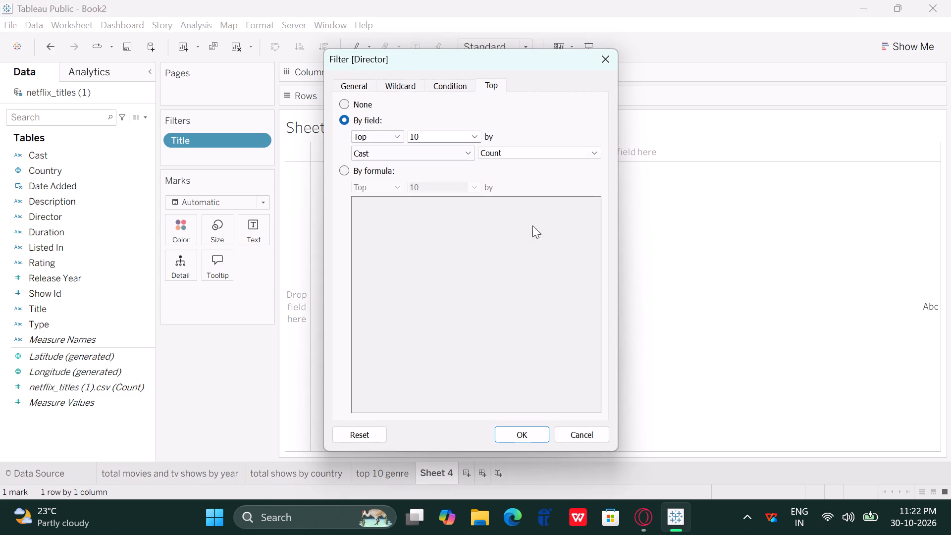
click(583, 153)
click(568, 177)
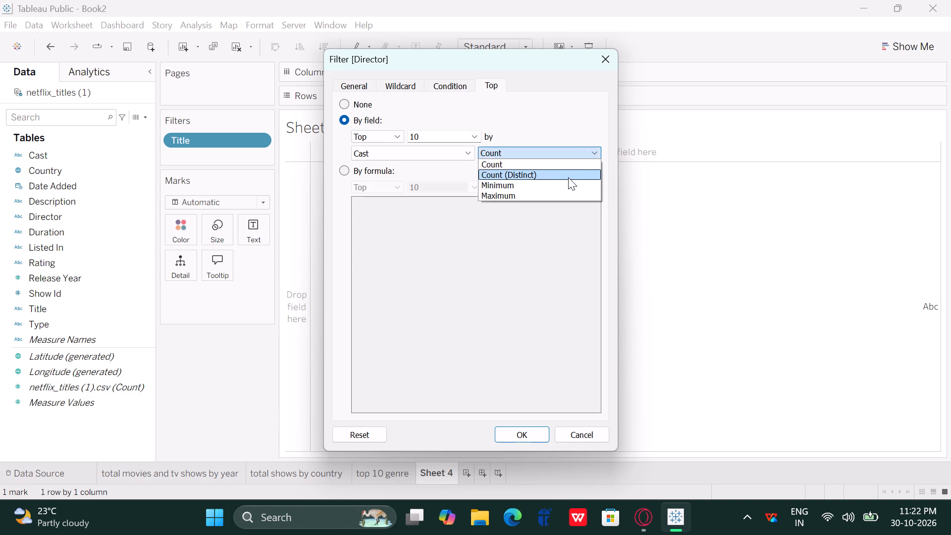
click(527, 429)
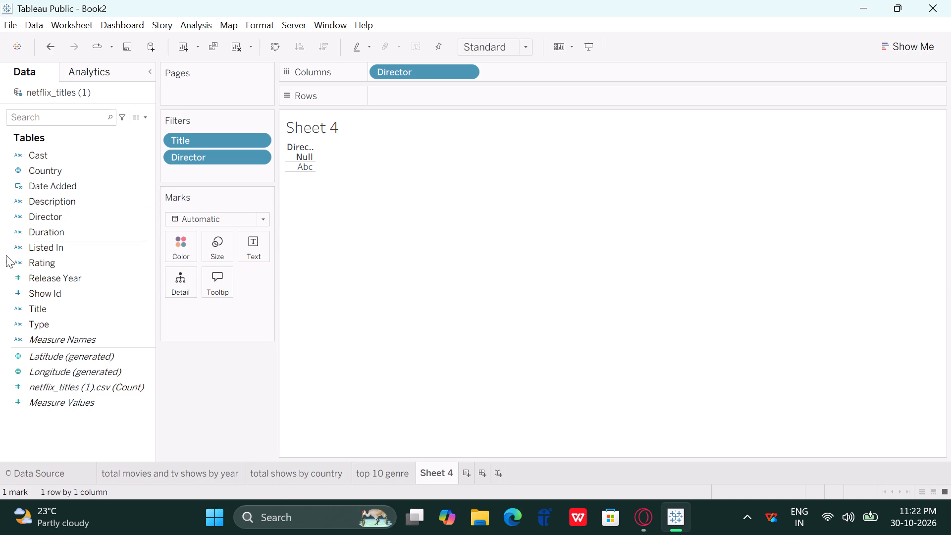
Place Show Id on the rows, filtered to the top 10 by Count (Distinct) of Cast.
drag(50, 292, 350, 109)
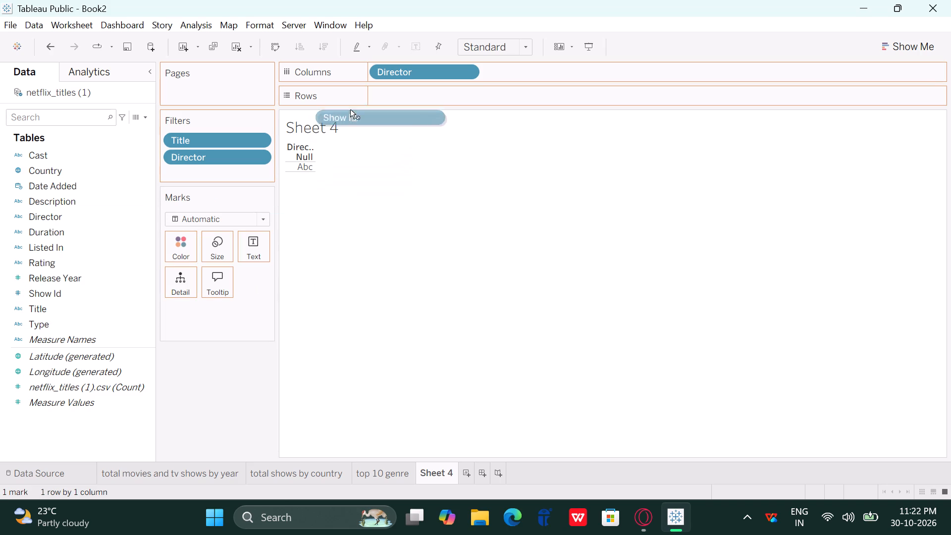
drag(350, 109, 403, 97)
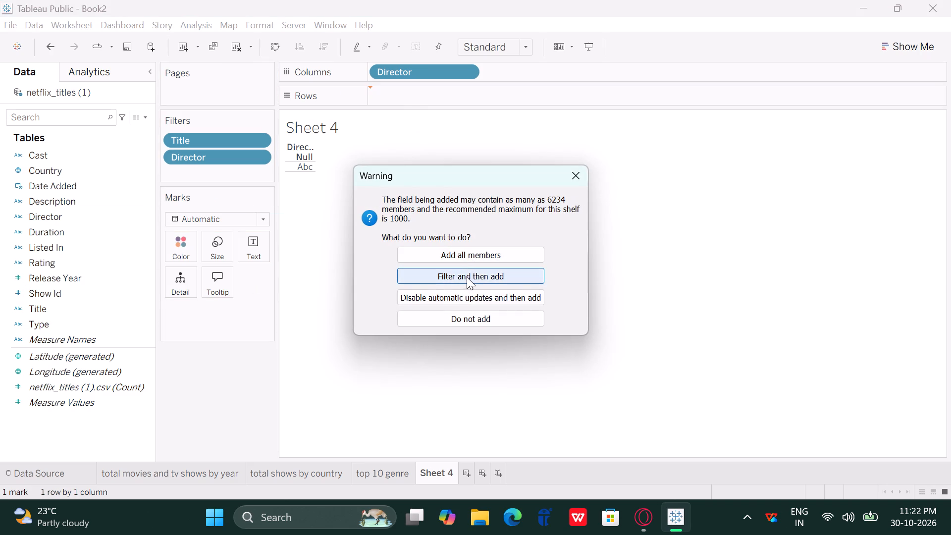
click(467, 276)
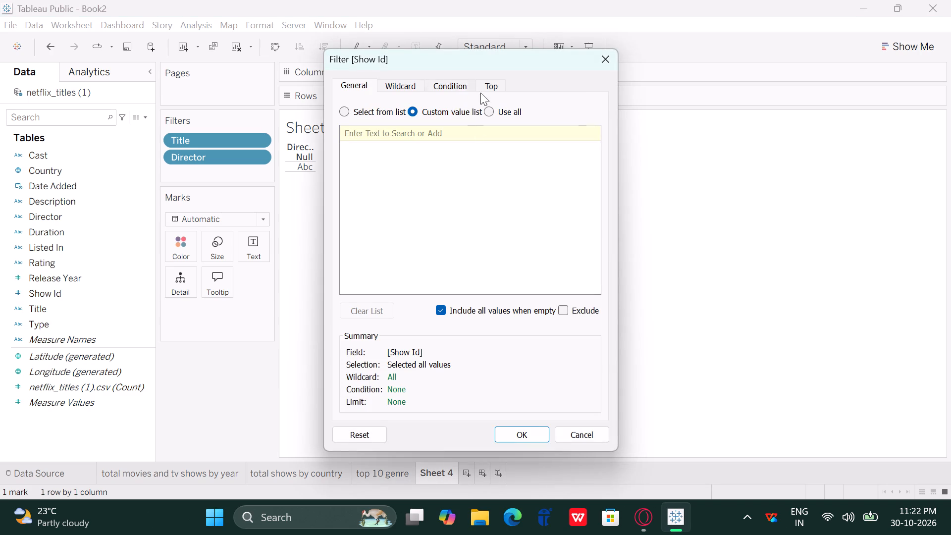
click(488, 90)
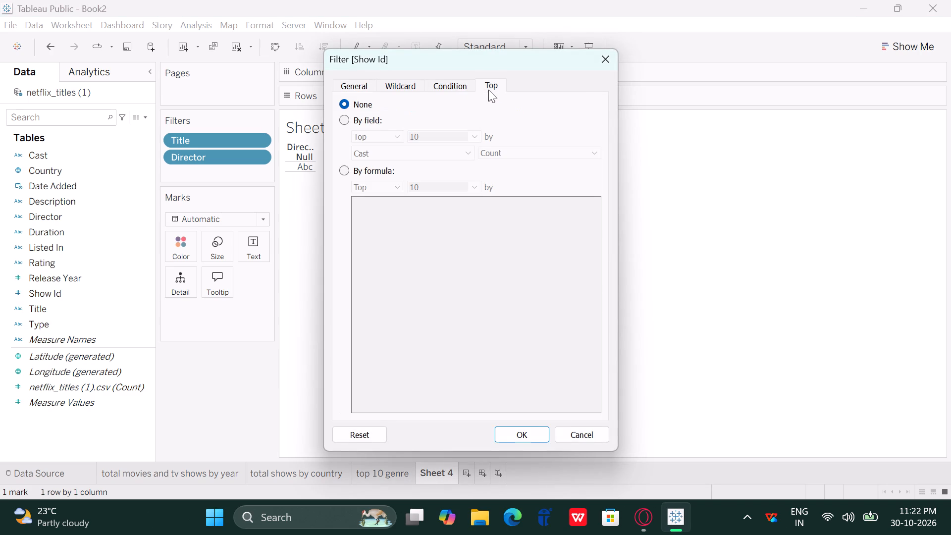
click(348, 128)
click(339, 119)
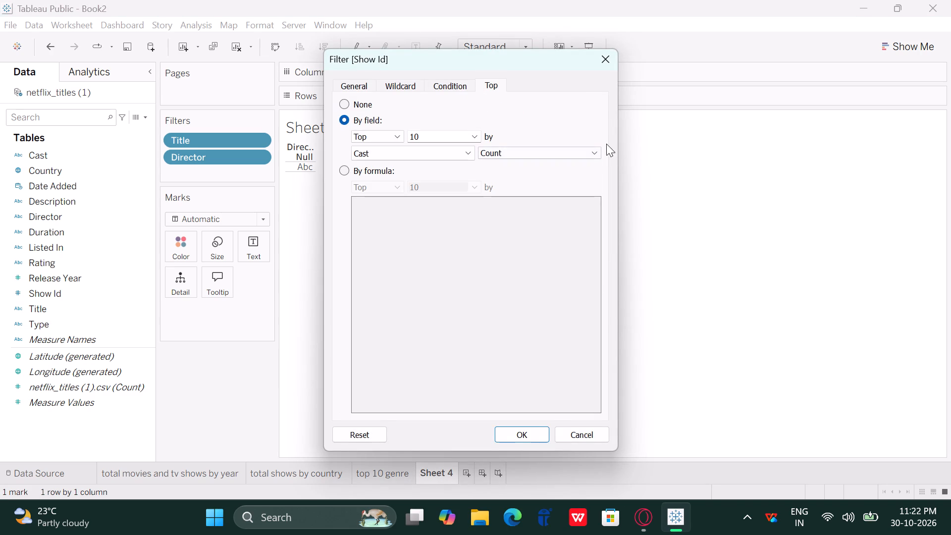
click(597, 152)
click(577, 169)
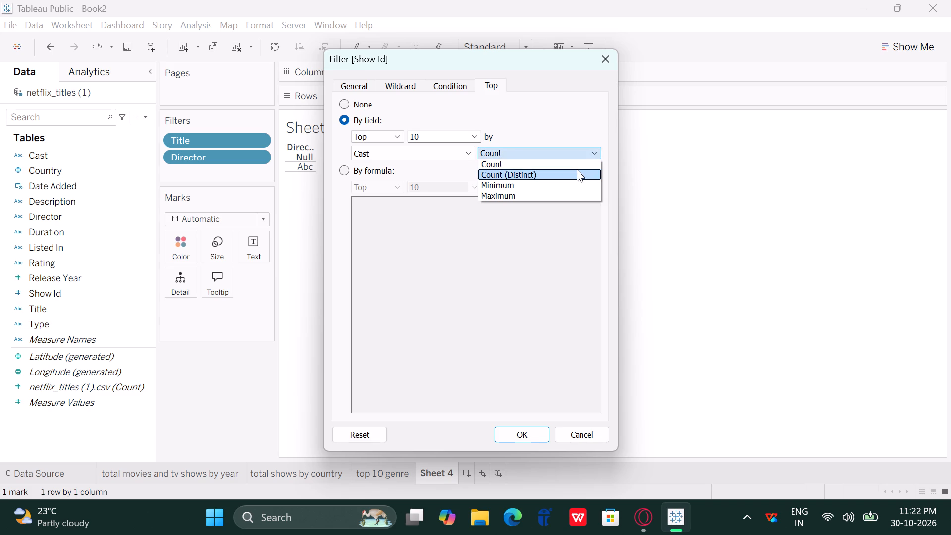
click(531, 439)
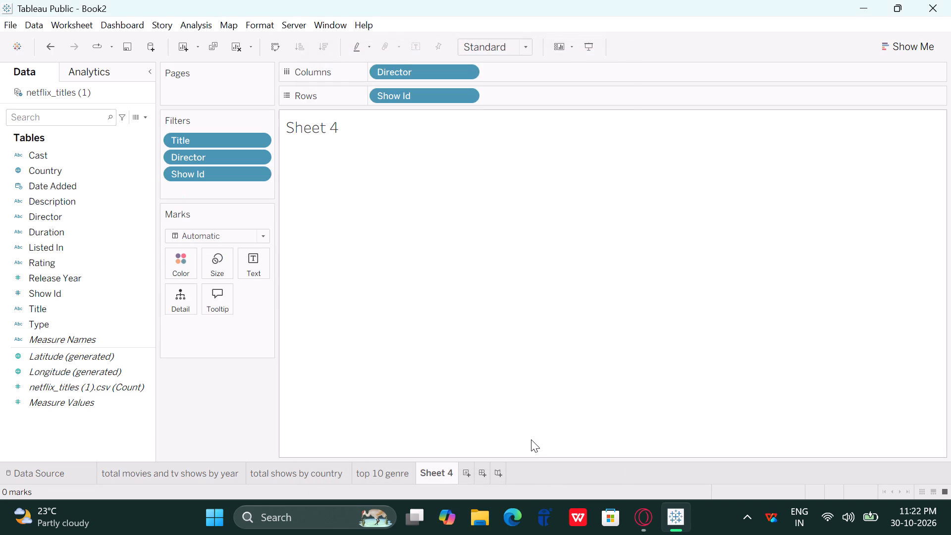
click(507, 260)
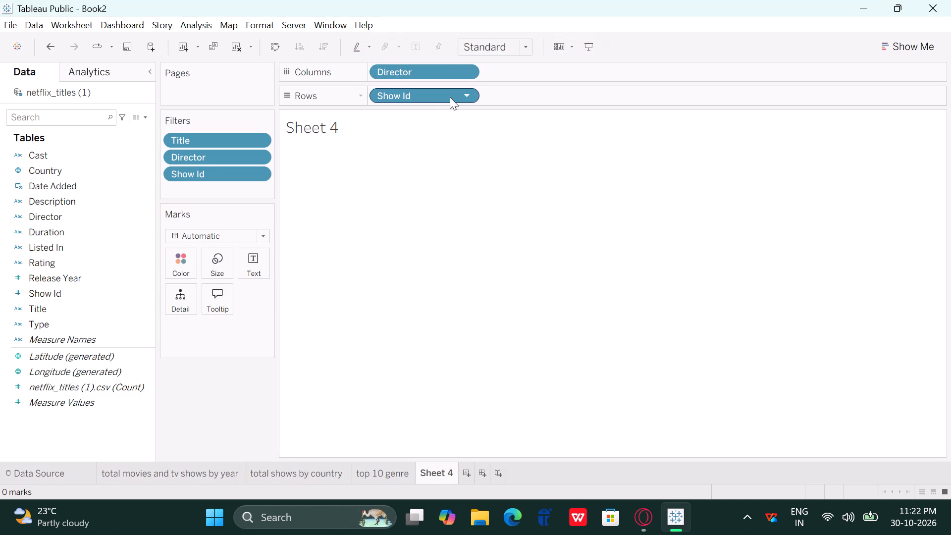
Remove Show Id from the rows and Director from the columns, keeping their filters.
drag(450, 97, 14, 272)
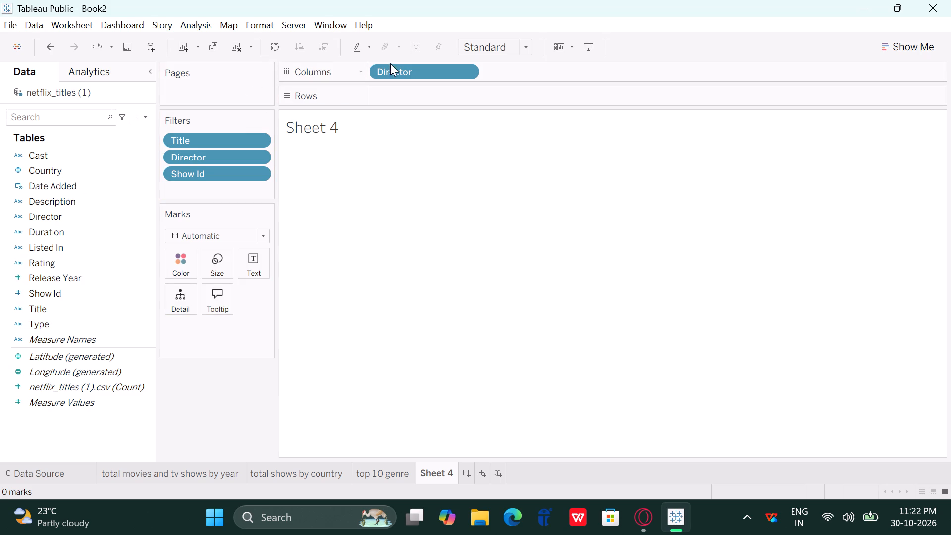
drag(398, 65, 7, 246)
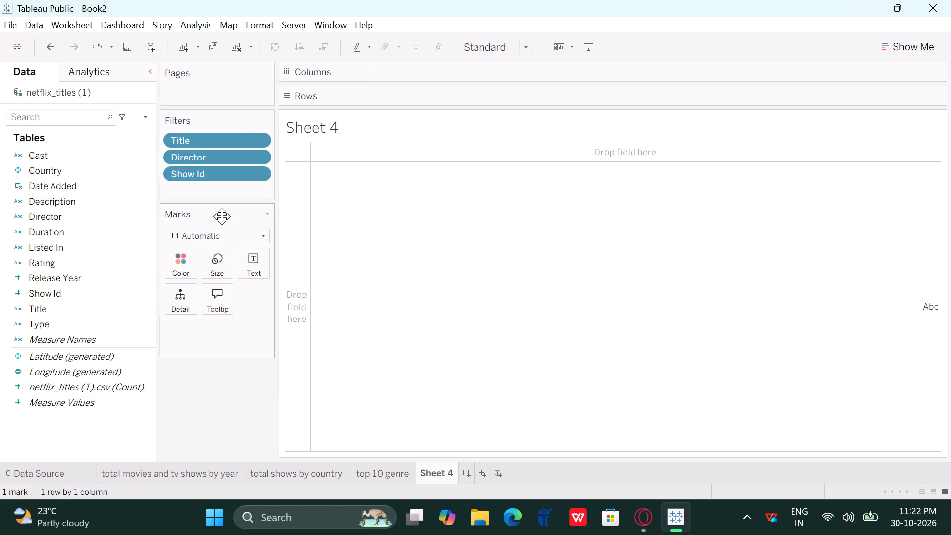
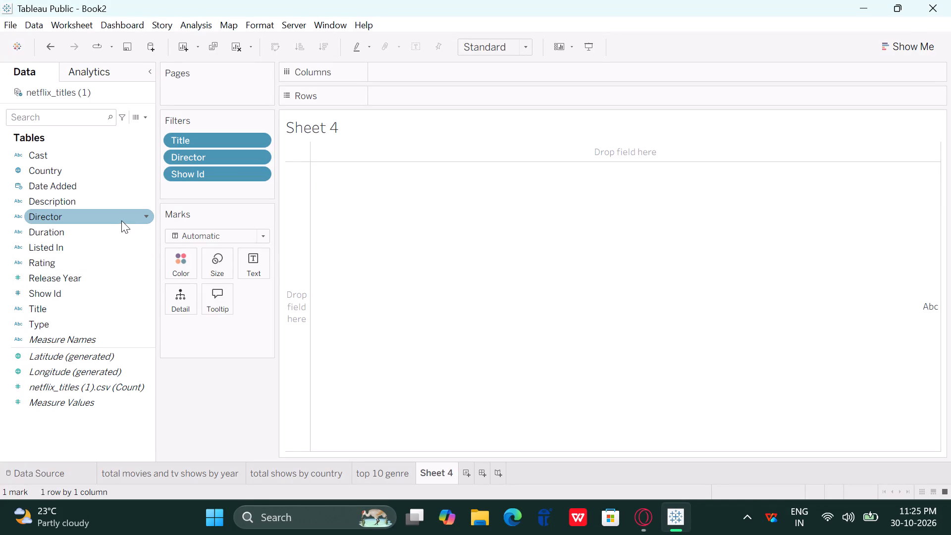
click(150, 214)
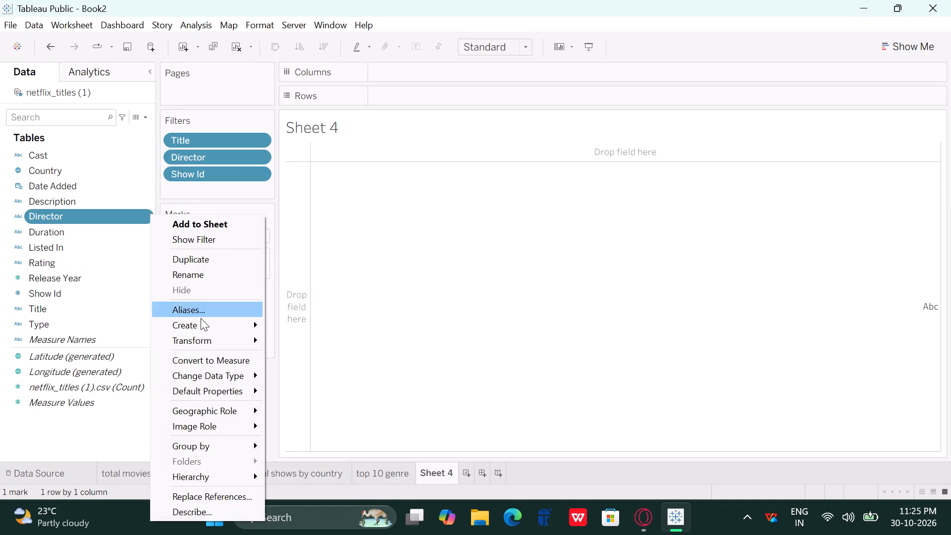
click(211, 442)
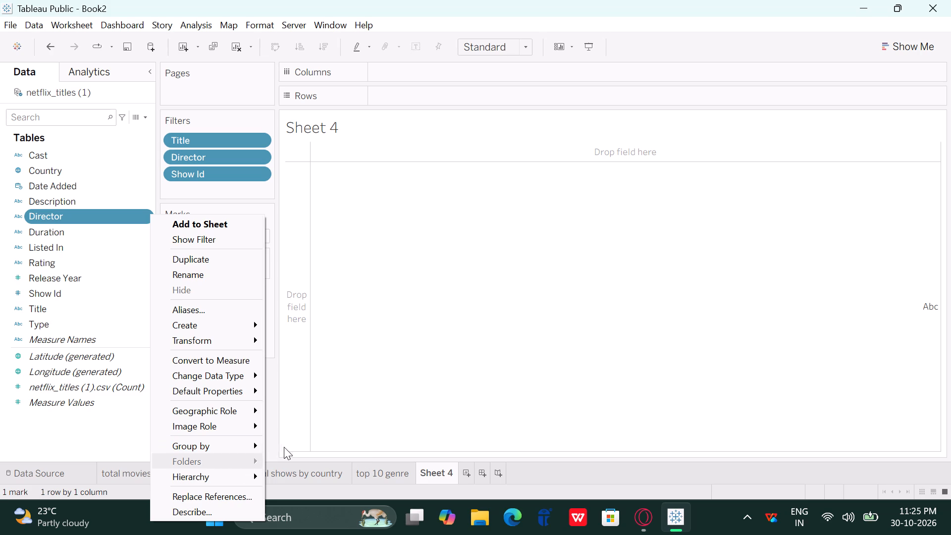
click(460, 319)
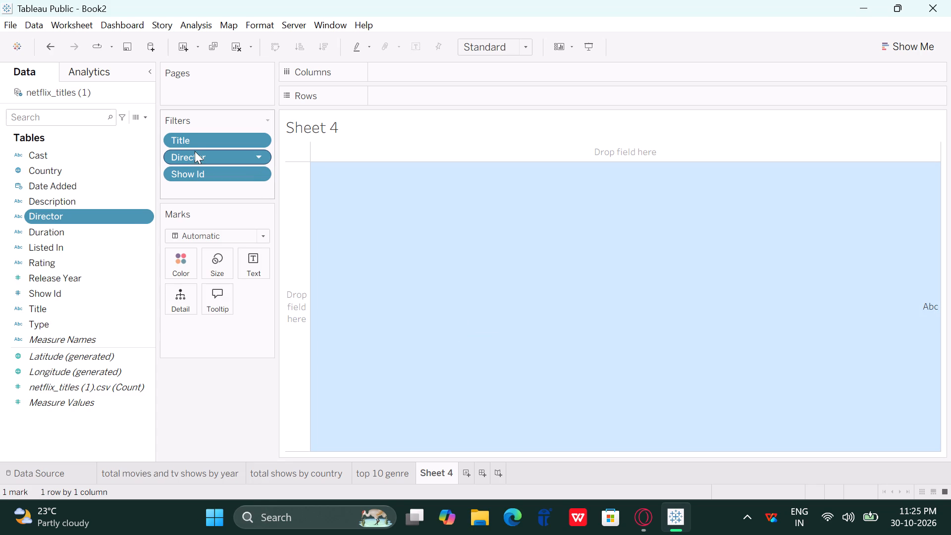
Remove the Title, Director and Show Id filters from the fourth worksheet.
click(189, 139)
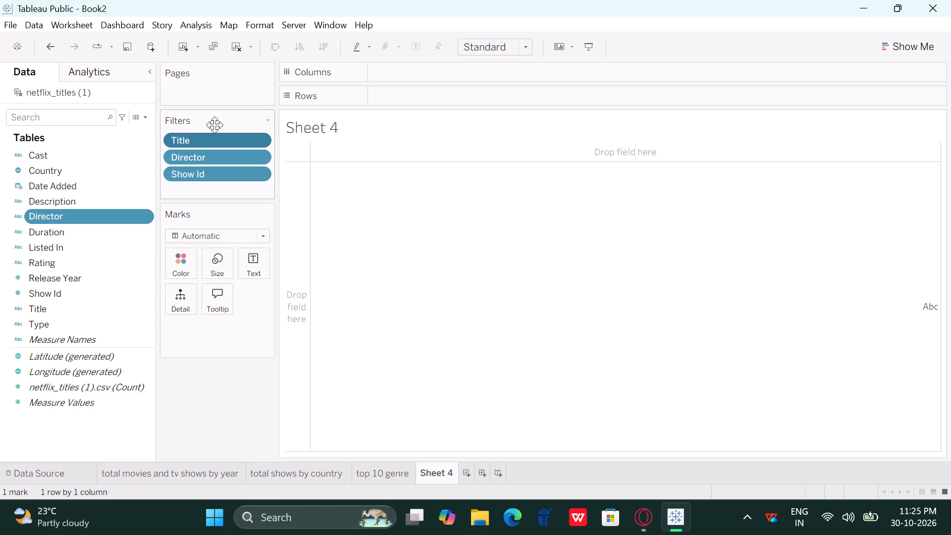
drag(204, 137, 70, 200)
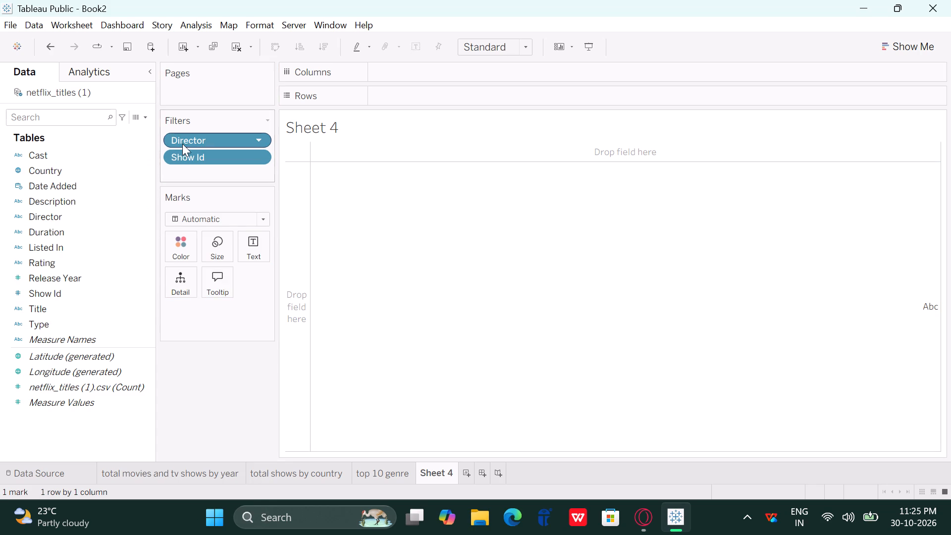
drag(203, 136, 57, 195)
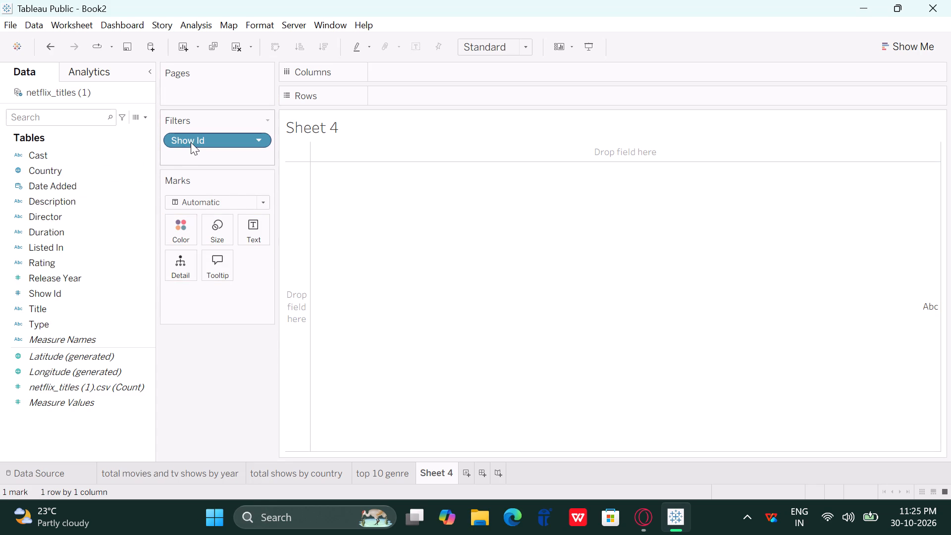
drag(191, 142, 56, 201)
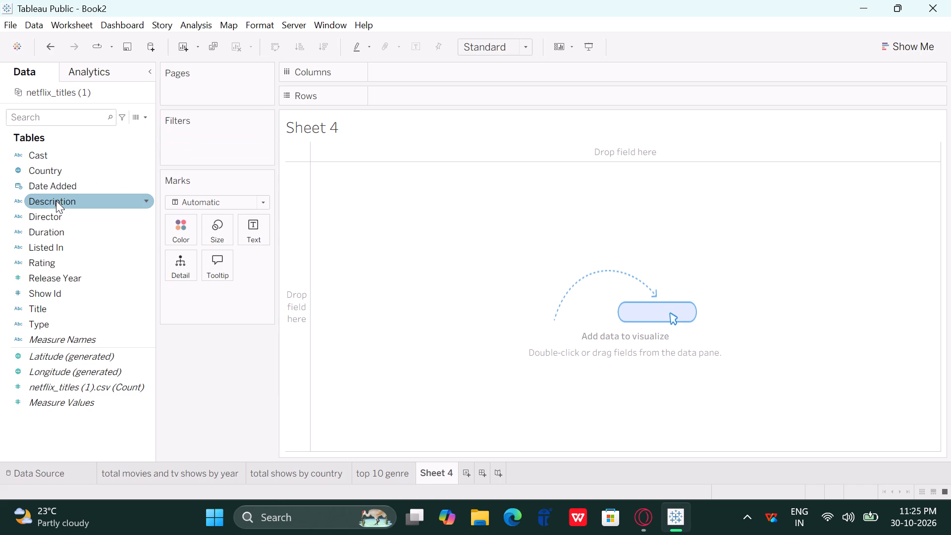
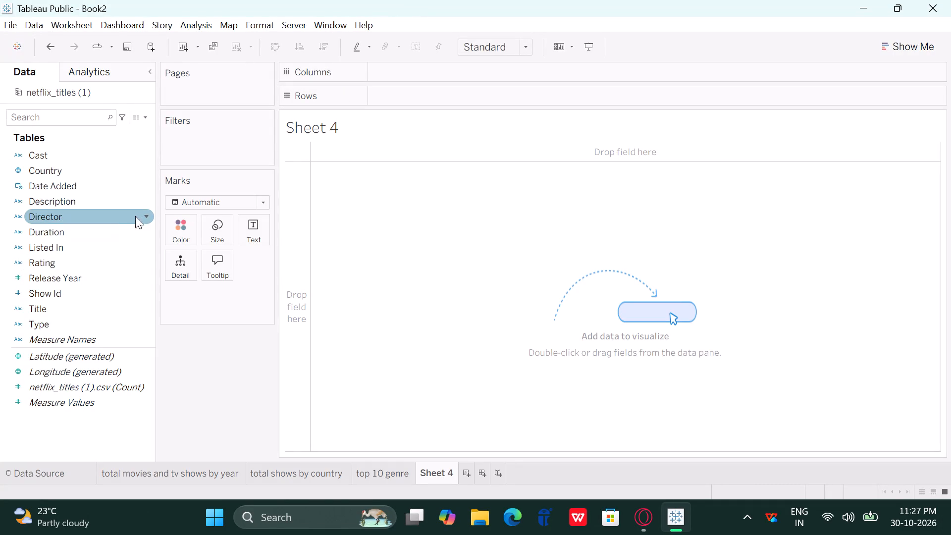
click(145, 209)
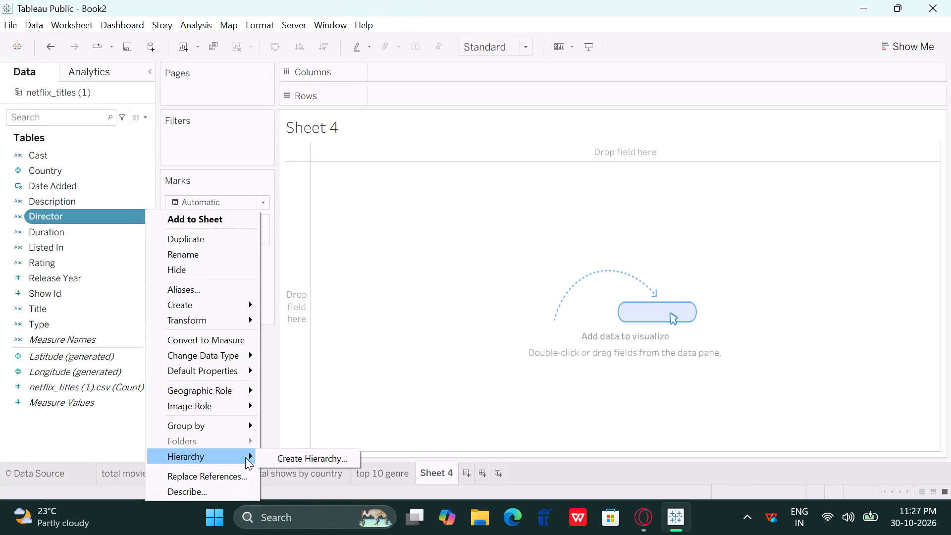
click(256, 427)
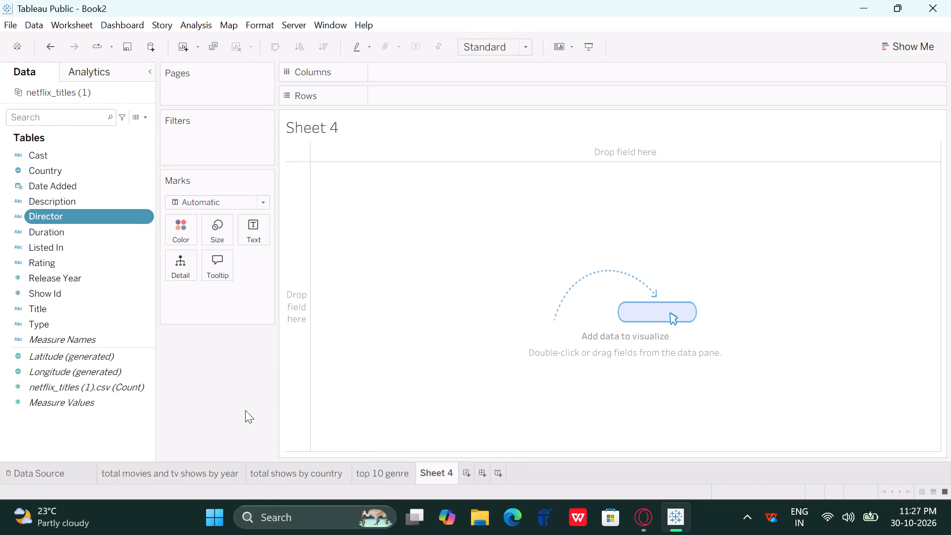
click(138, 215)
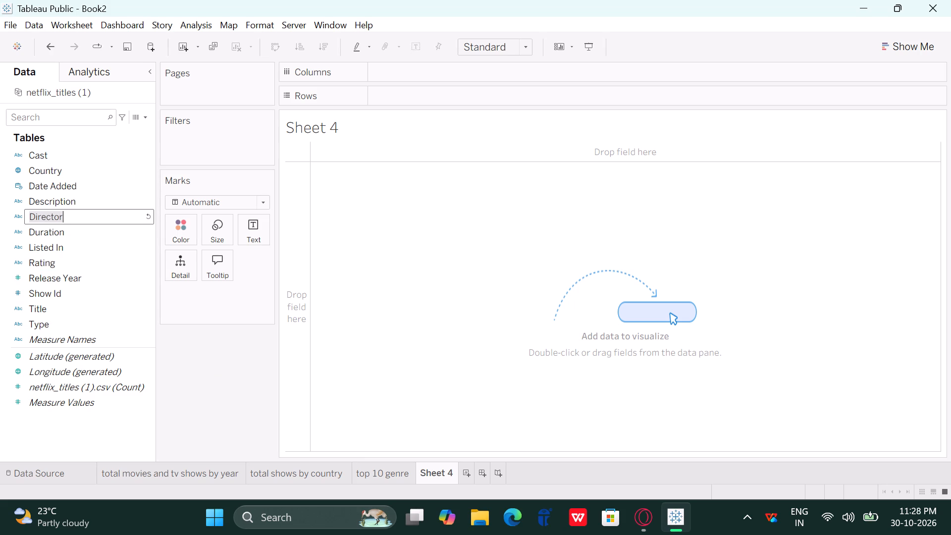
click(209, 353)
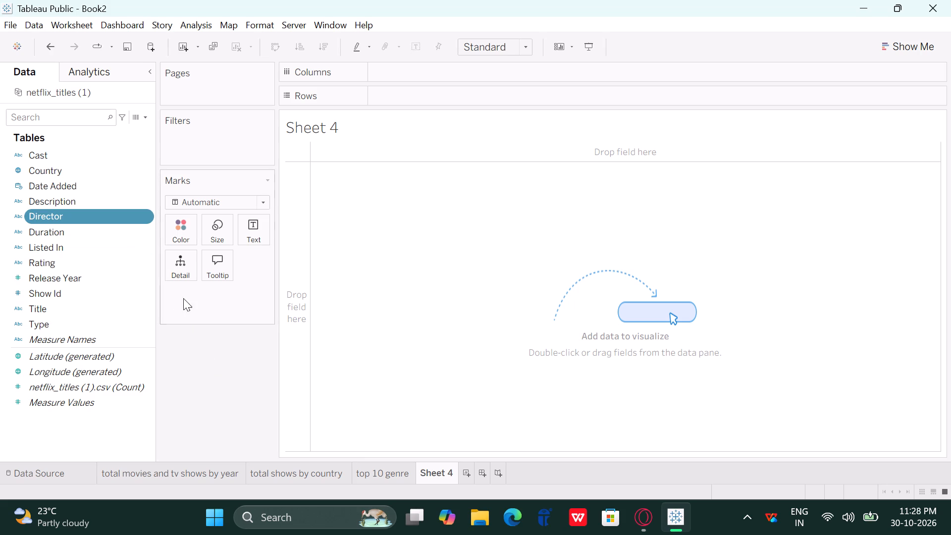
Start creating a group from the Director field.
click(143, 215)
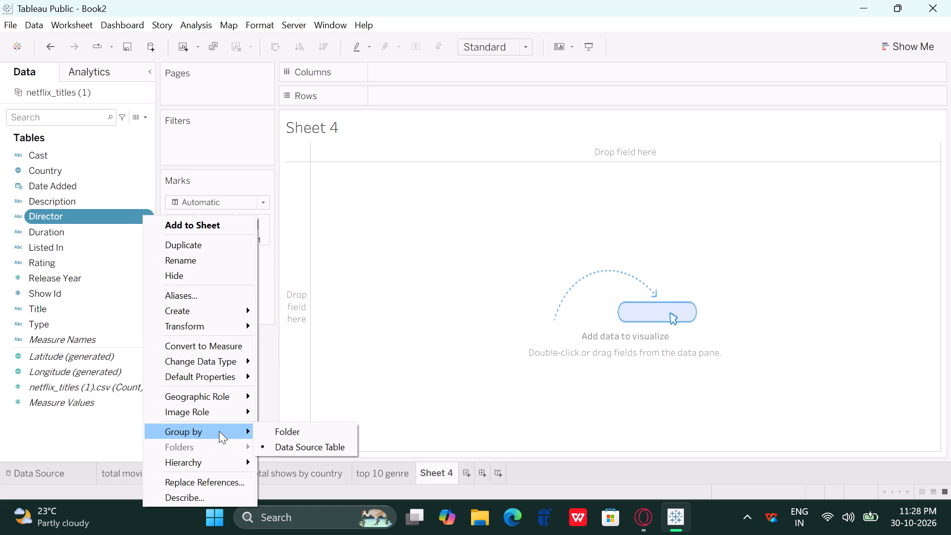
click(223, 315)
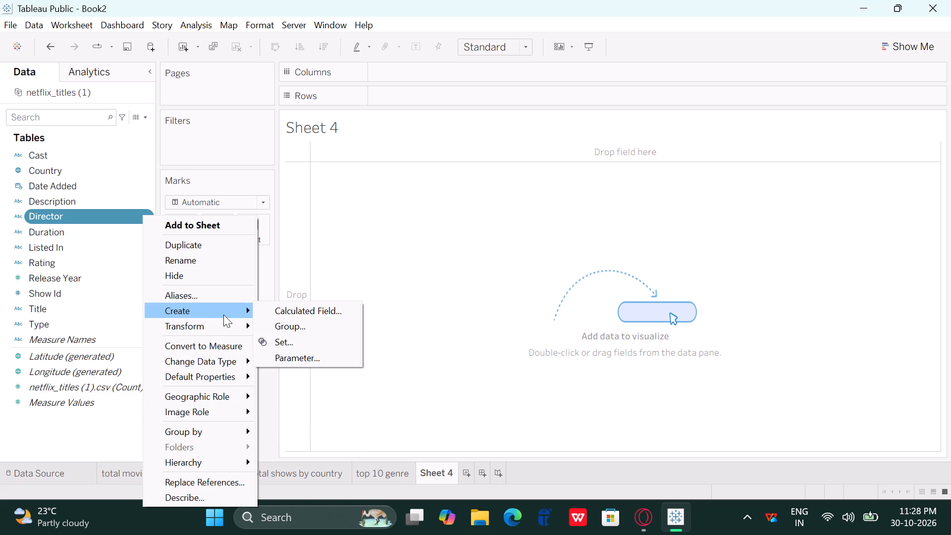
click(282, 326)
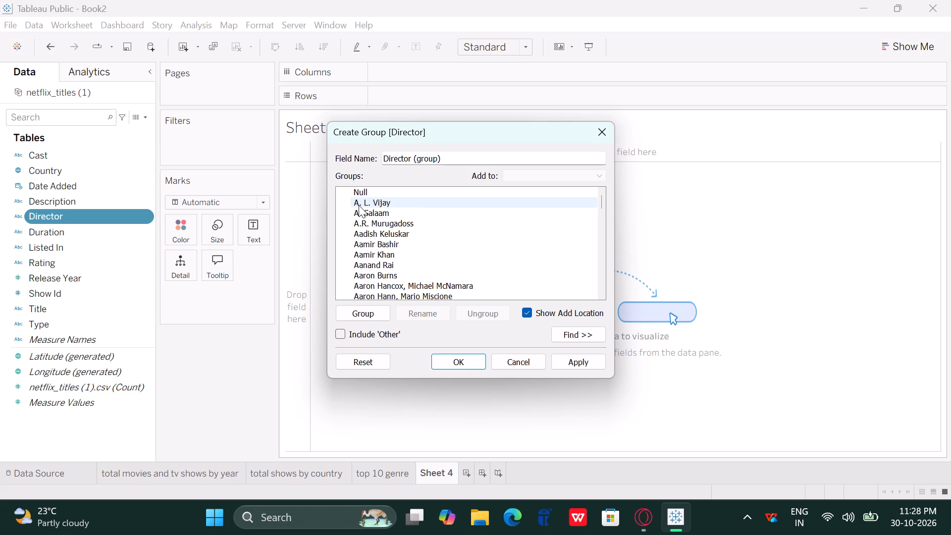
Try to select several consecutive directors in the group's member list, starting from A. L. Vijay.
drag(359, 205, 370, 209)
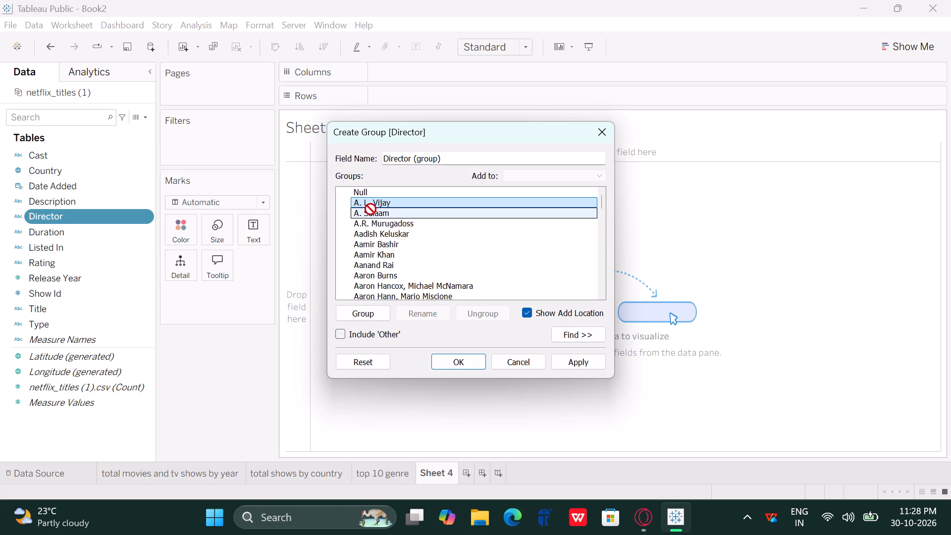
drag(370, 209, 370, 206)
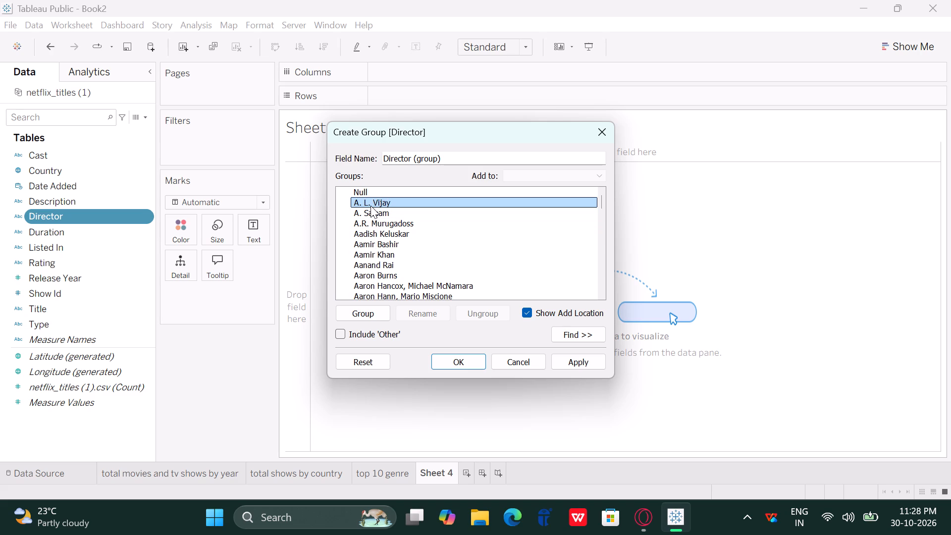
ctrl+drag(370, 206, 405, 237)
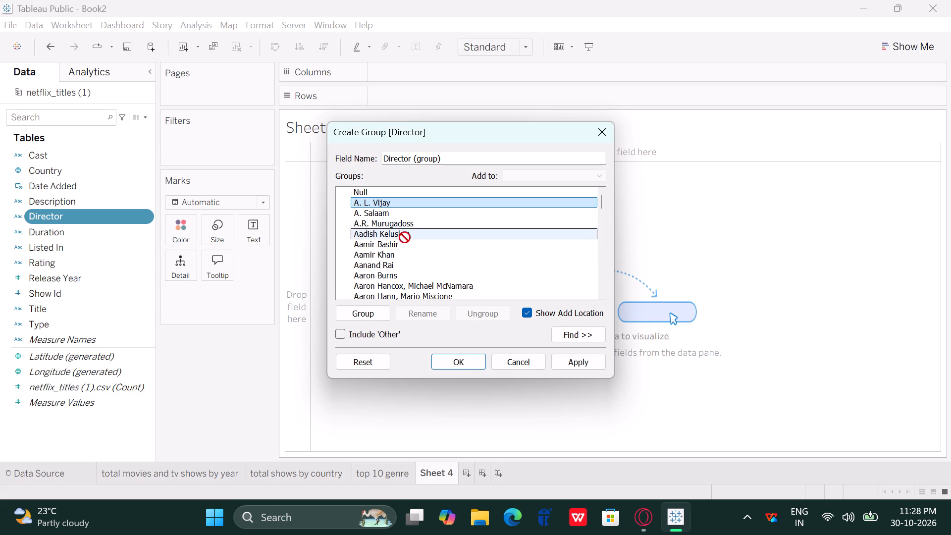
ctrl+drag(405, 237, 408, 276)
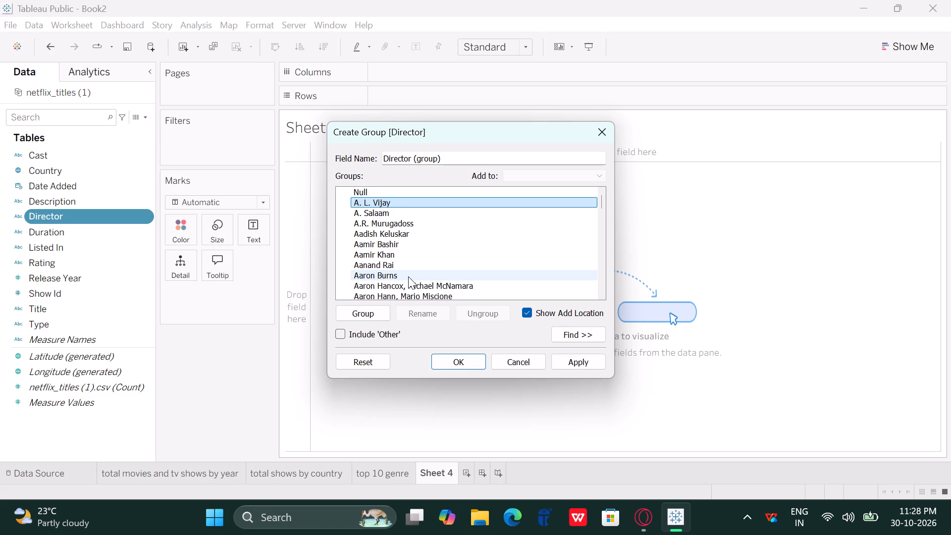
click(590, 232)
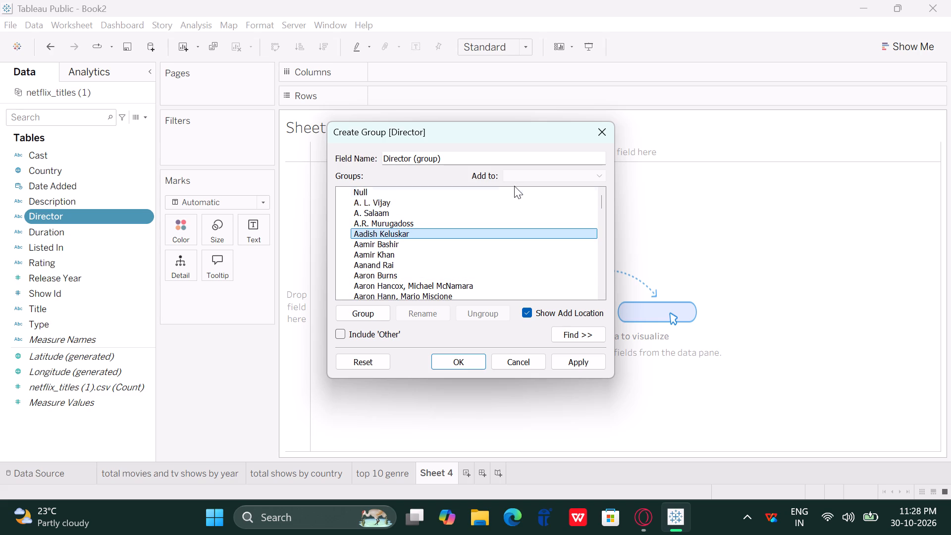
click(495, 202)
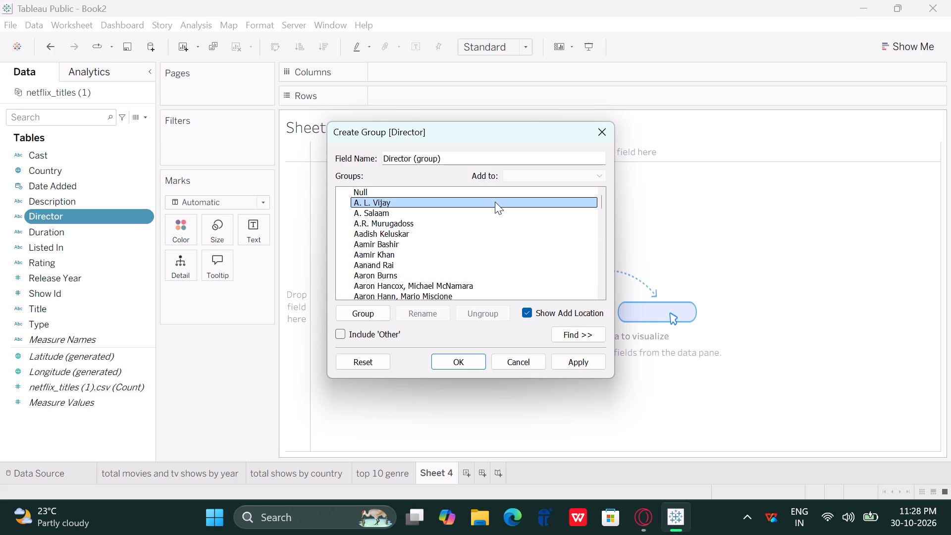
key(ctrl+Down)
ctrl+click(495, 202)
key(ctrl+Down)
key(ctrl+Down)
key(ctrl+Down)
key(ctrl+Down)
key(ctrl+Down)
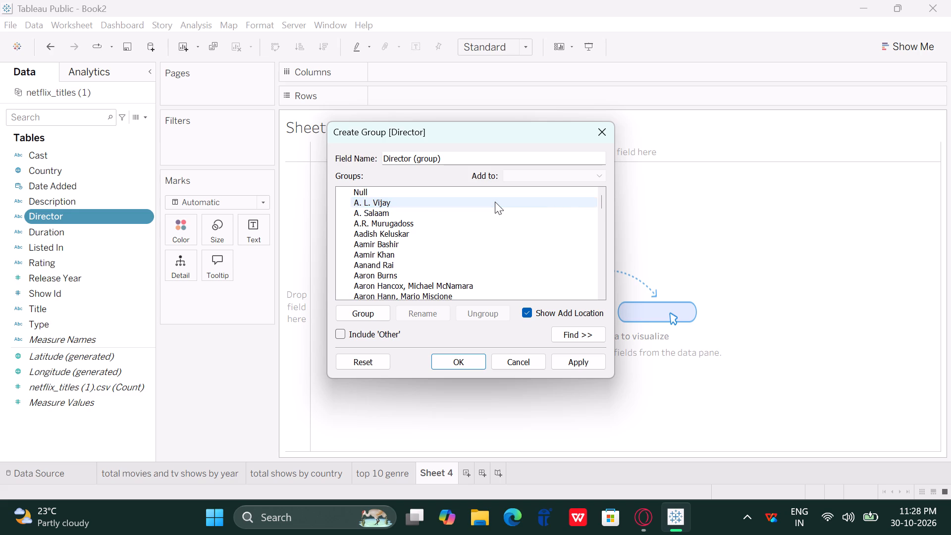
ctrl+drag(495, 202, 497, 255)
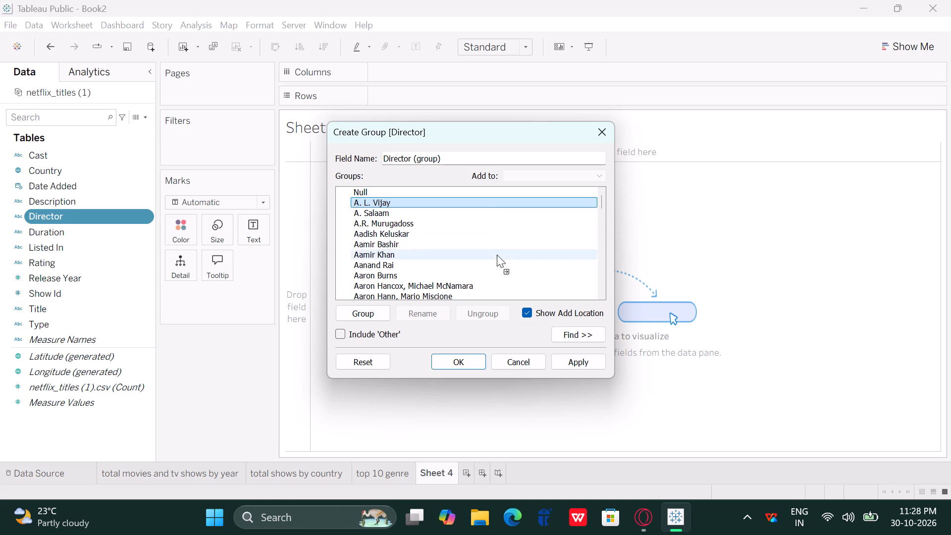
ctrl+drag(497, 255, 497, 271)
Select the members A. L. Vijay through Aaron Burns and create the field as Director (group).
double_click(456, 204)
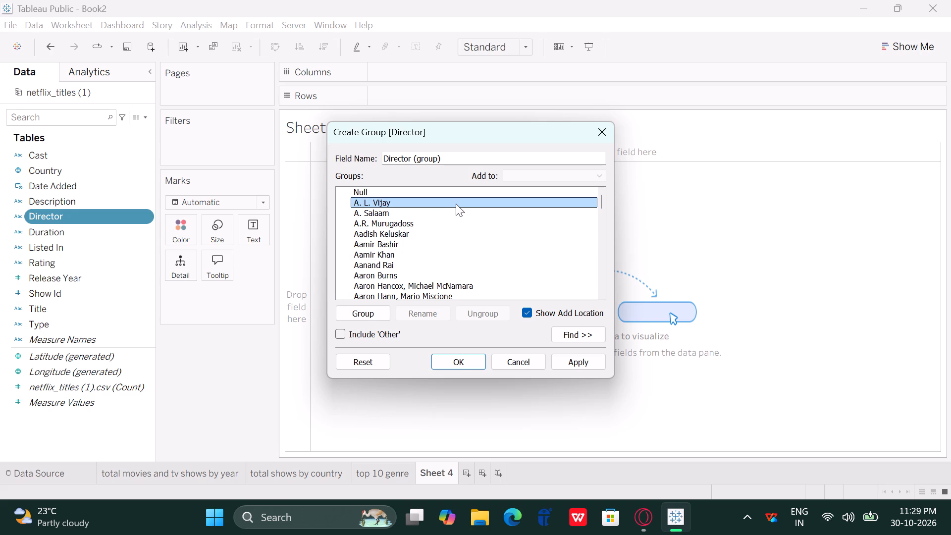
drag(456, 204, 451, 205)
key(shift+Down)
key(shift+Down)
key(shift+Down)
key(shift+Down)
key(shift+Down)
key(shift+Down)
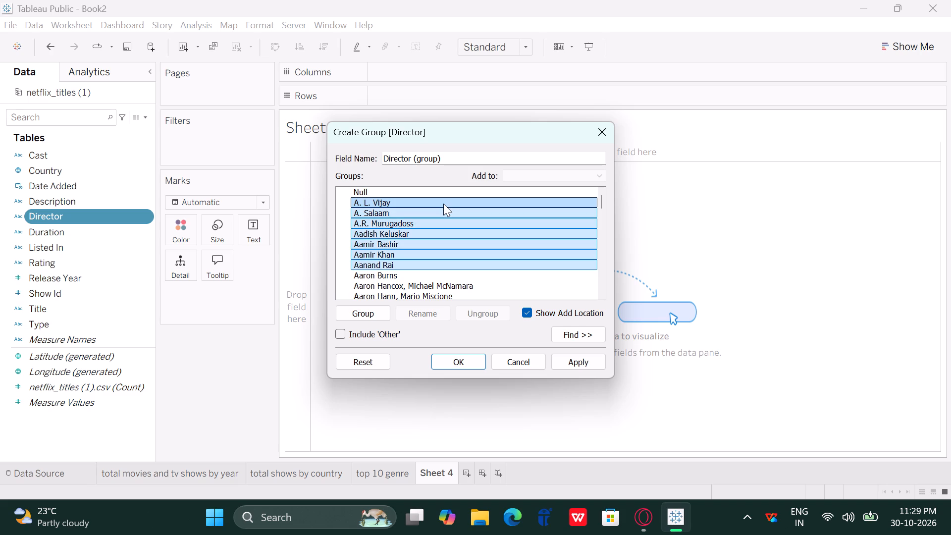
key(shift+Down)
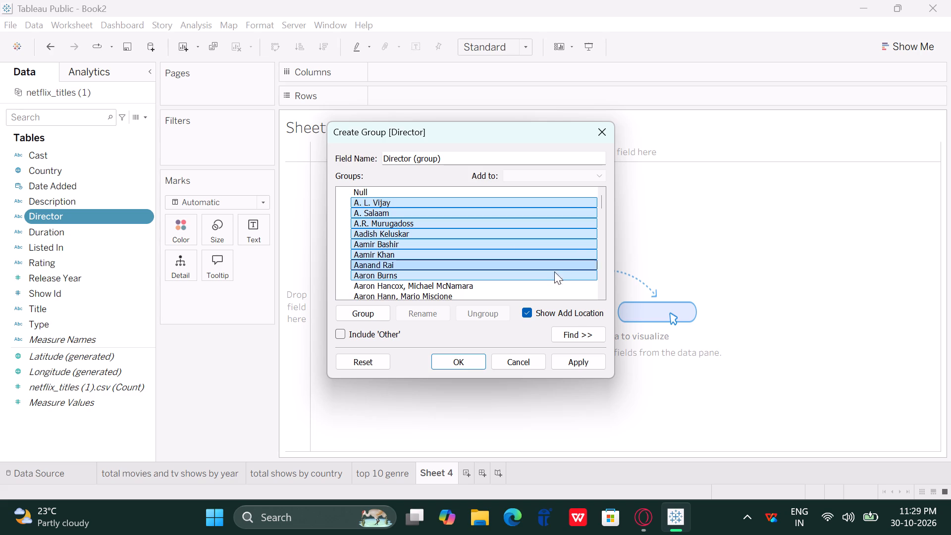
click(590, 356)
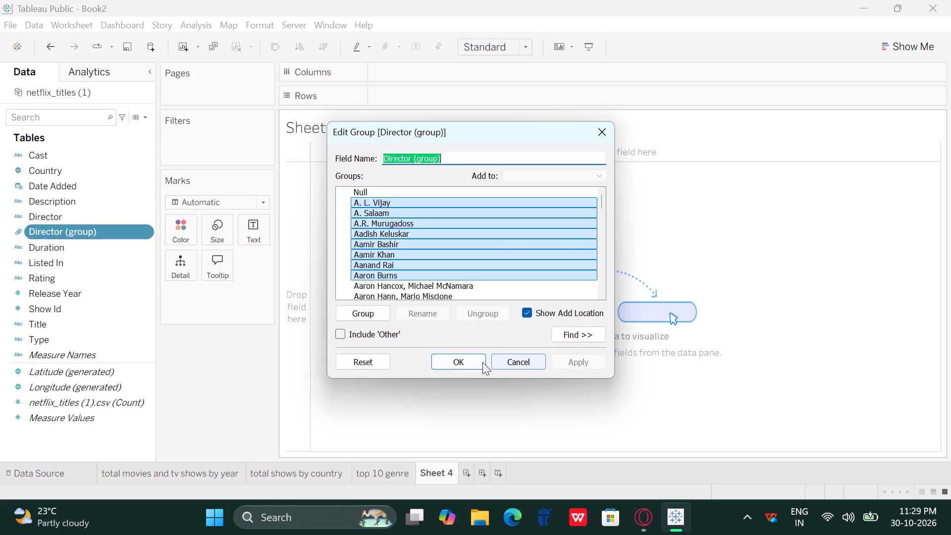
click(478, 365)
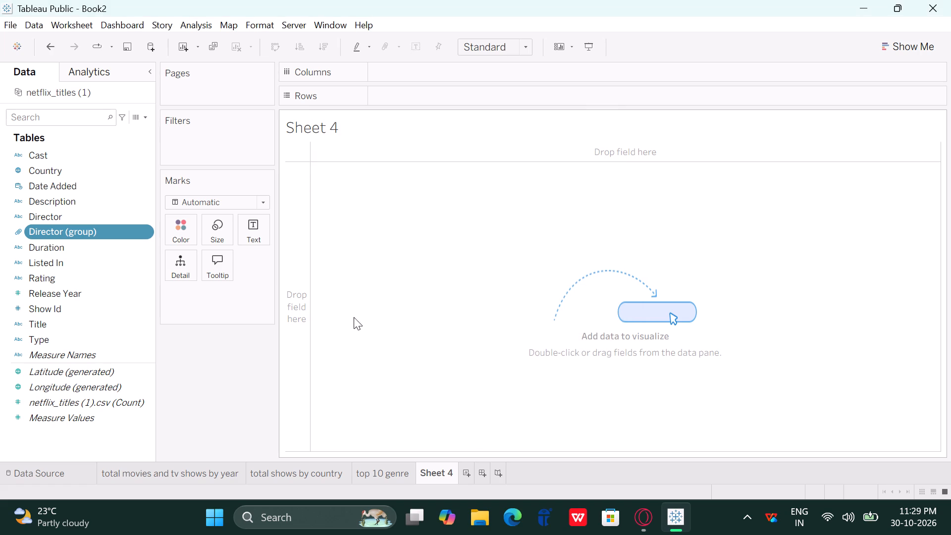
Place the Director (group) field on Columns in the fourth worksheet.
drag(99, 224, 99, 228)
drag(99, 228, 403, 91)
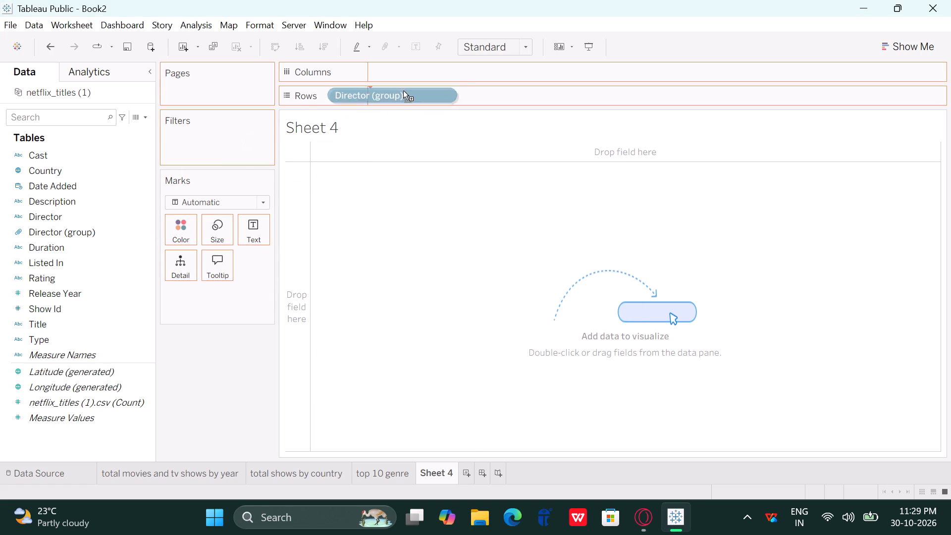
drag(403, 91, 419, 68)
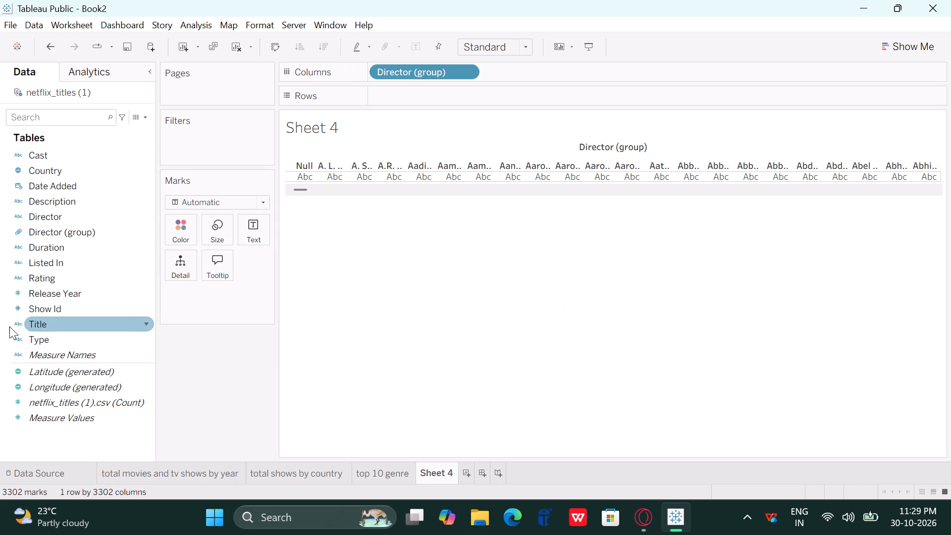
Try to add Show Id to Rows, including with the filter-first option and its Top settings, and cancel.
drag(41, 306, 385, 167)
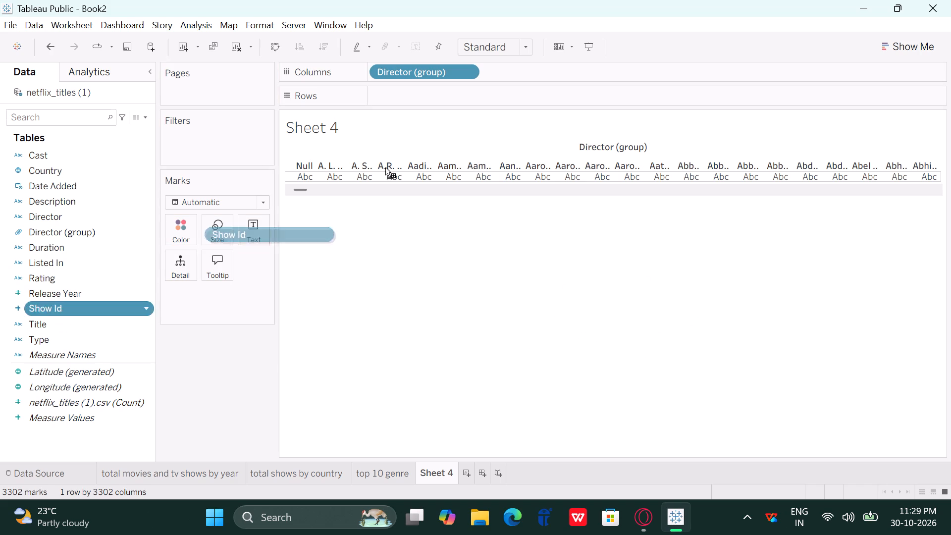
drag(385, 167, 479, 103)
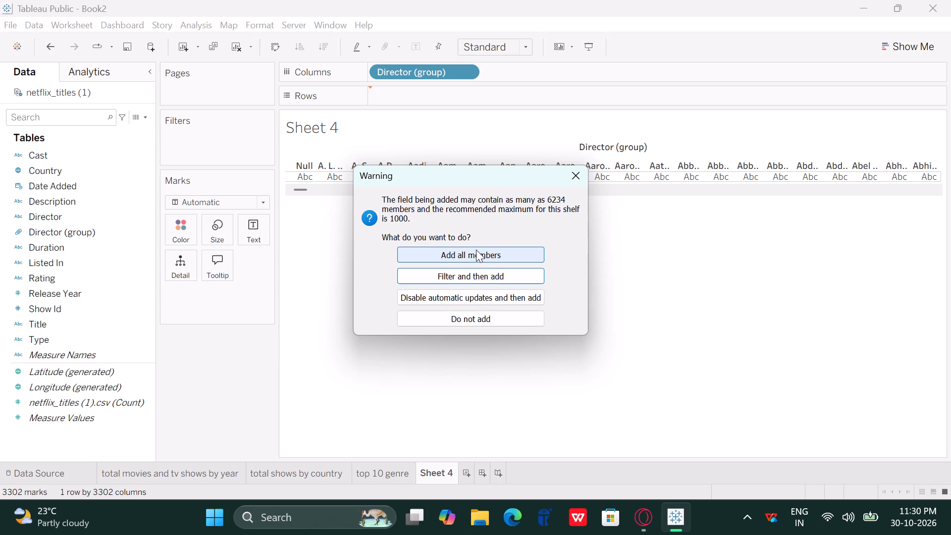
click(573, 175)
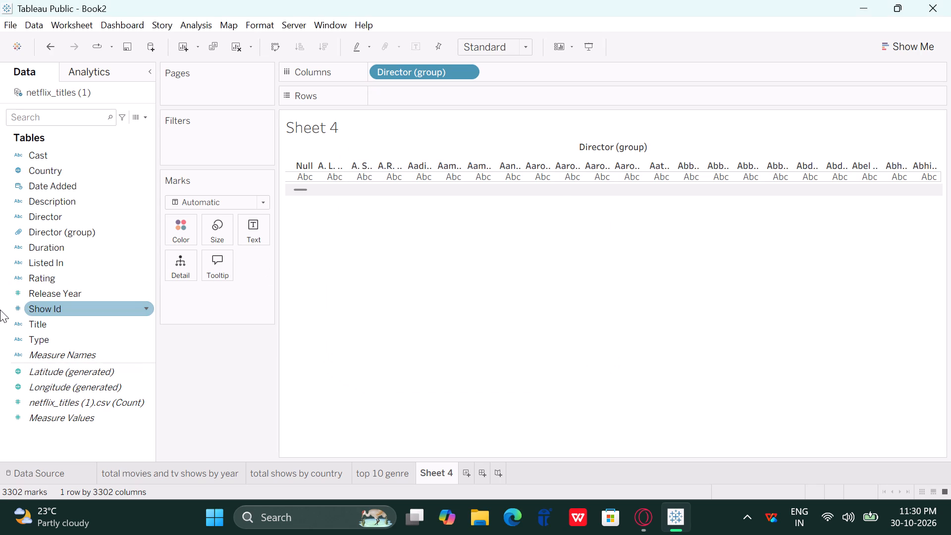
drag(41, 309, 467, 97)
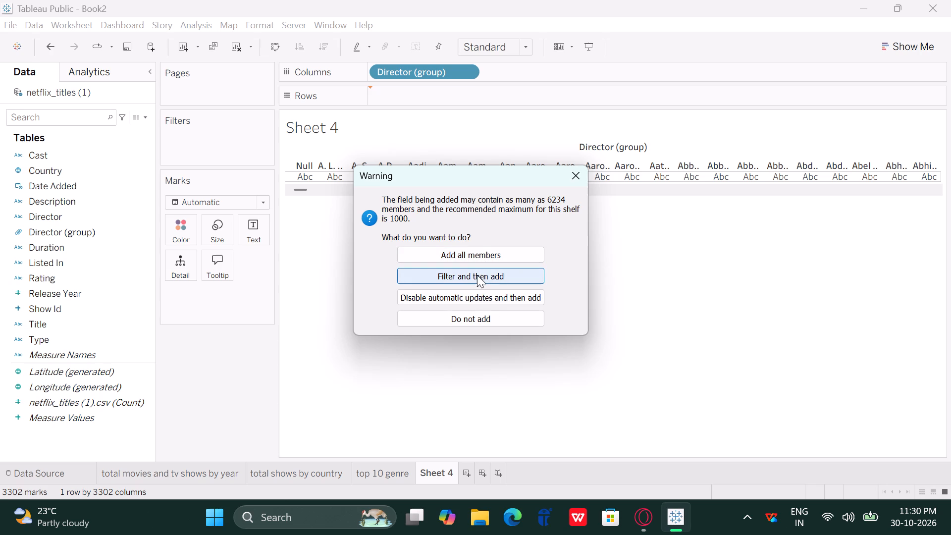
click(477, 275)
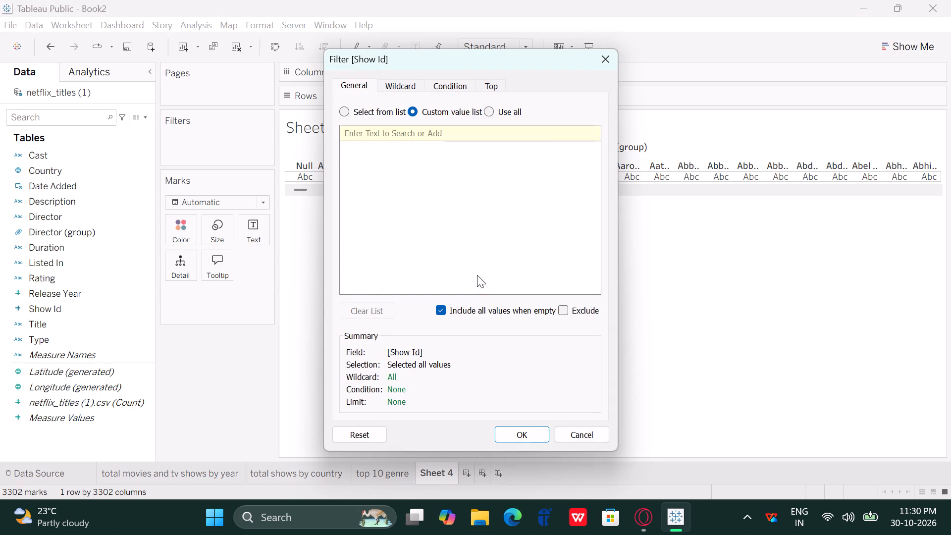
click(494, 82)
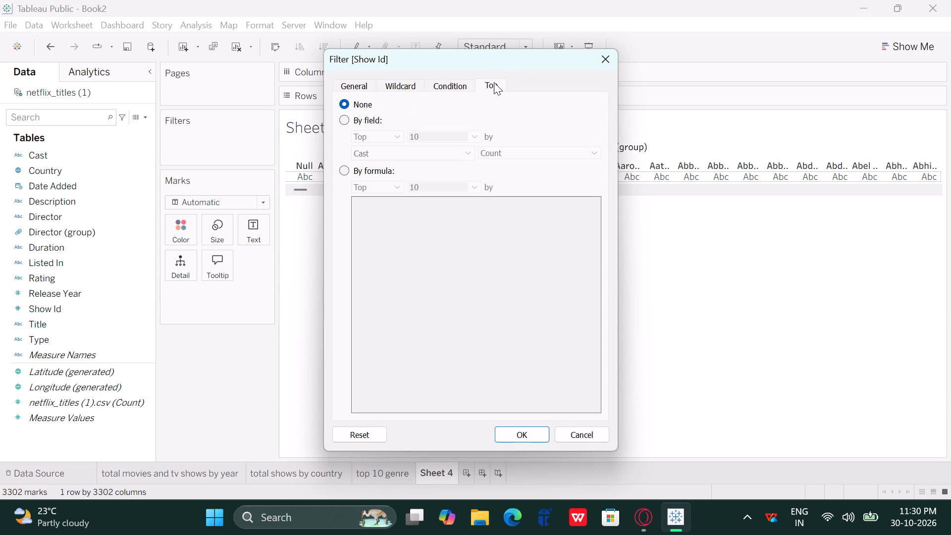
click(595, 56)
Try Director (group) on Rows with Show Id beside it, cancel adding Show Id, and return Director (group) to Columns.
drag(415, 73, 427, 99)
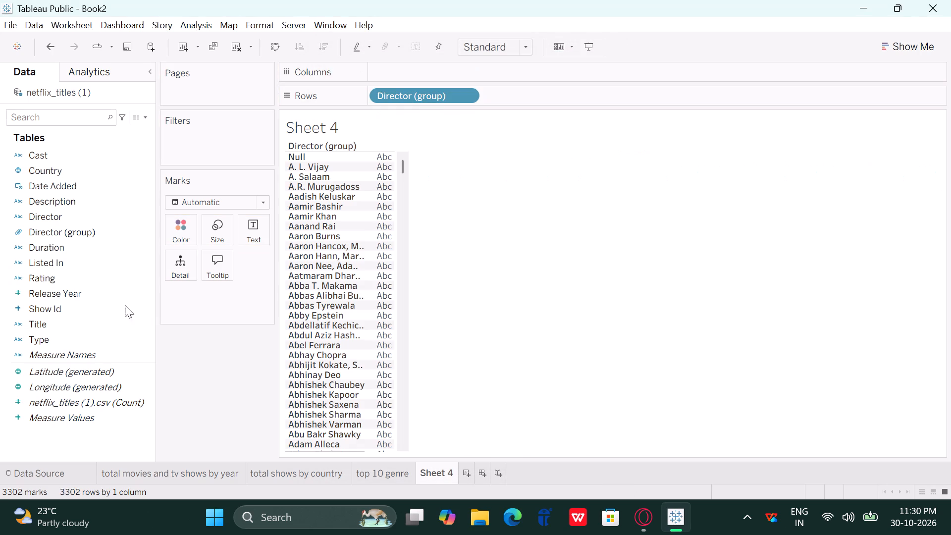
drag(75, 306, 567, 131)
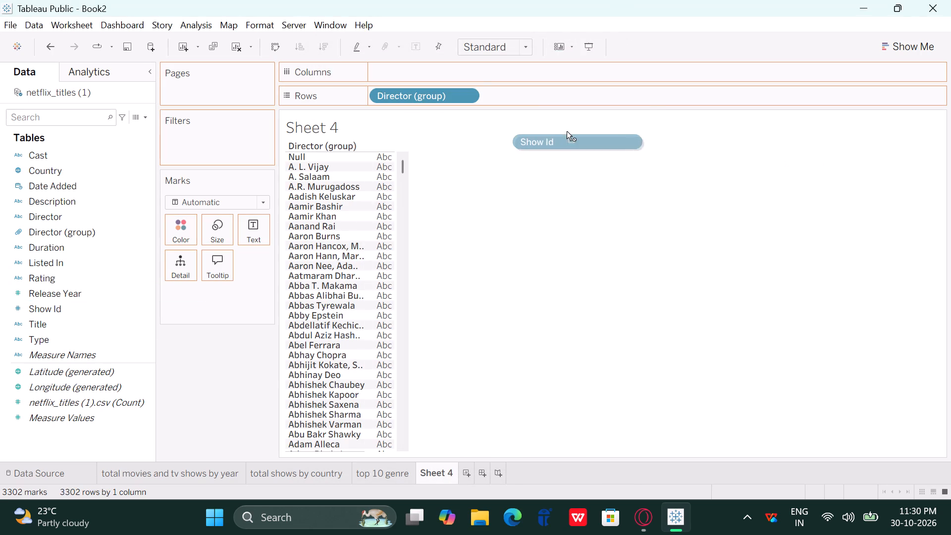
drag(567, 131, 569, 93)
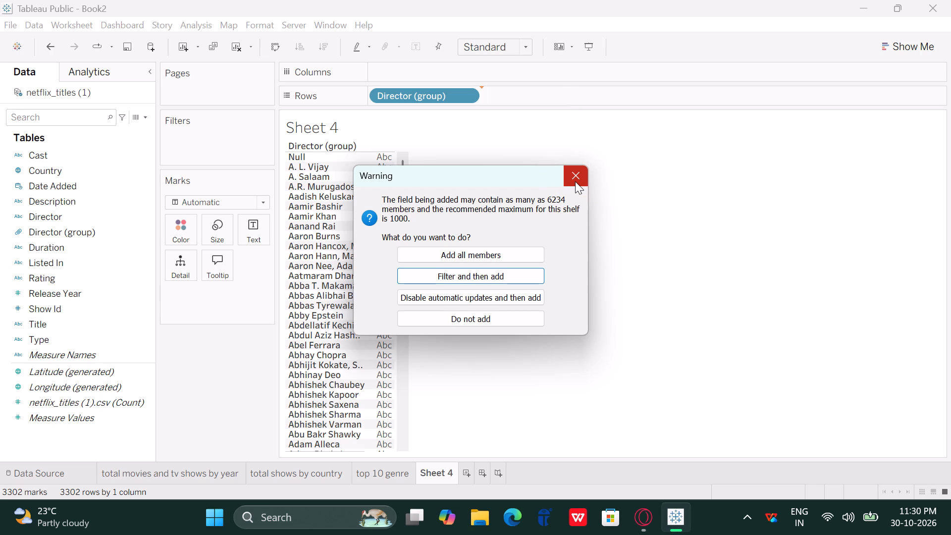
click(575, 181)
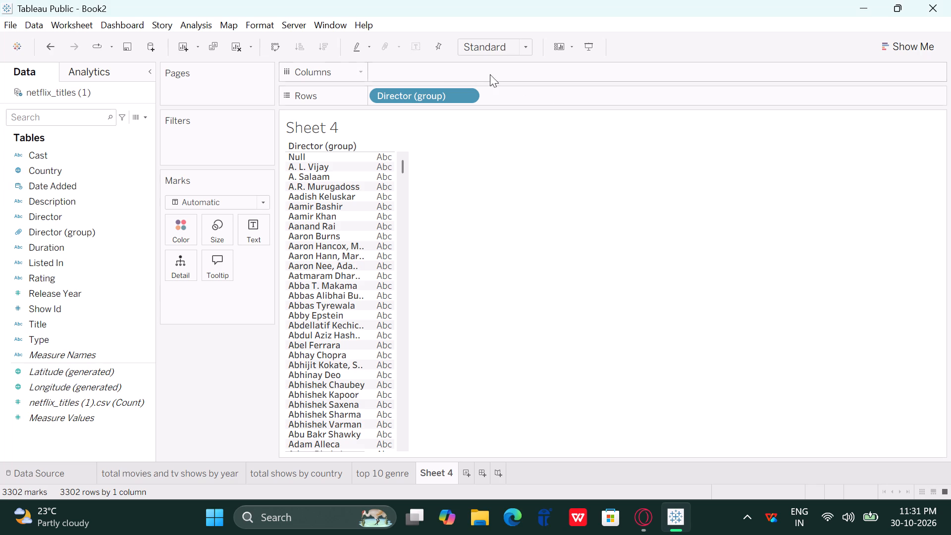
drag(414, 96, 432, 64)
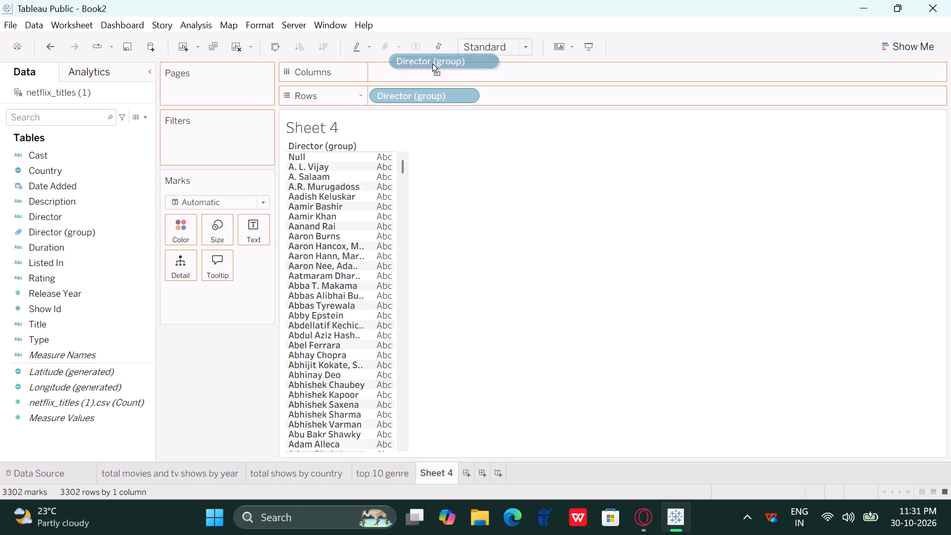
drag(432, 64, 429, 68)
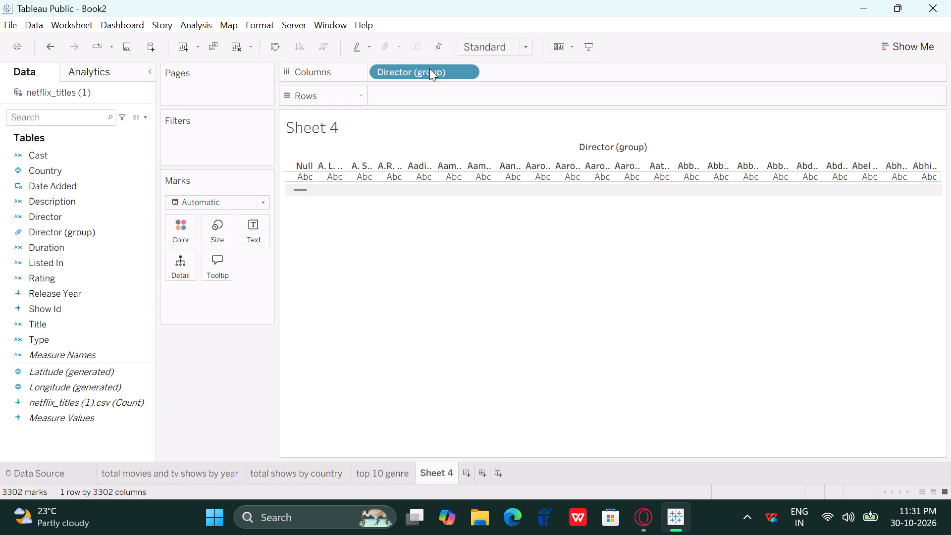
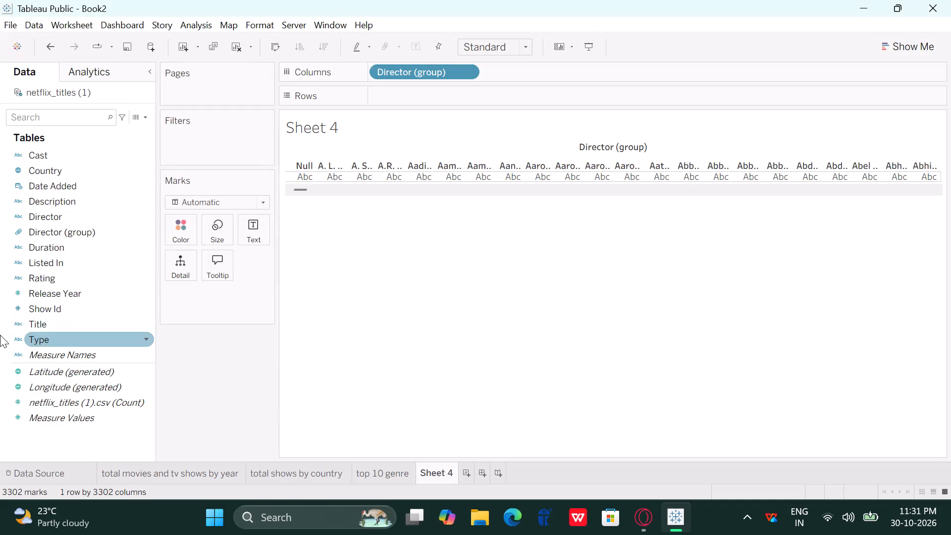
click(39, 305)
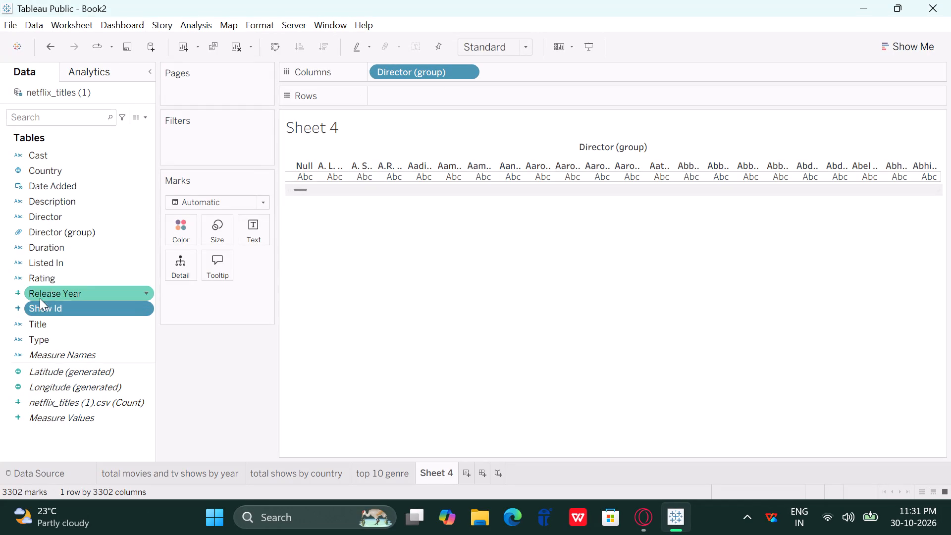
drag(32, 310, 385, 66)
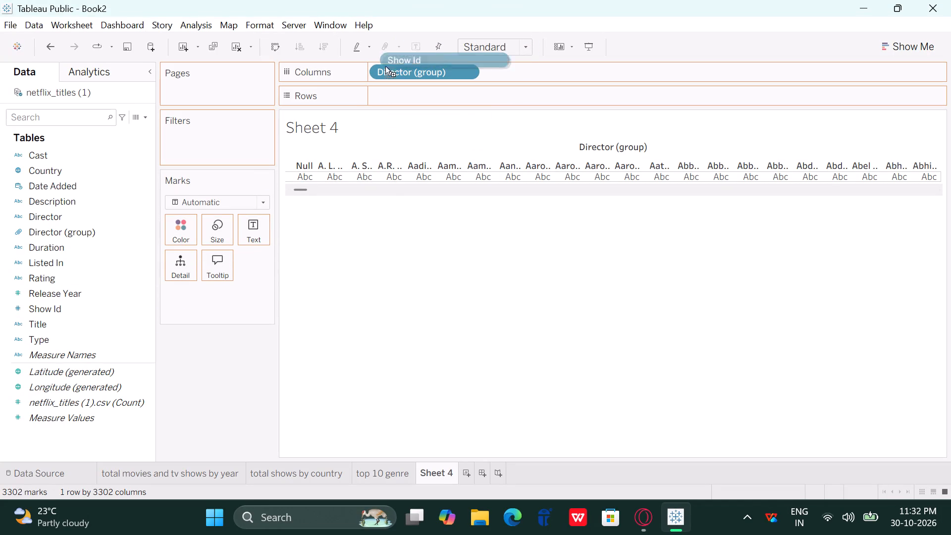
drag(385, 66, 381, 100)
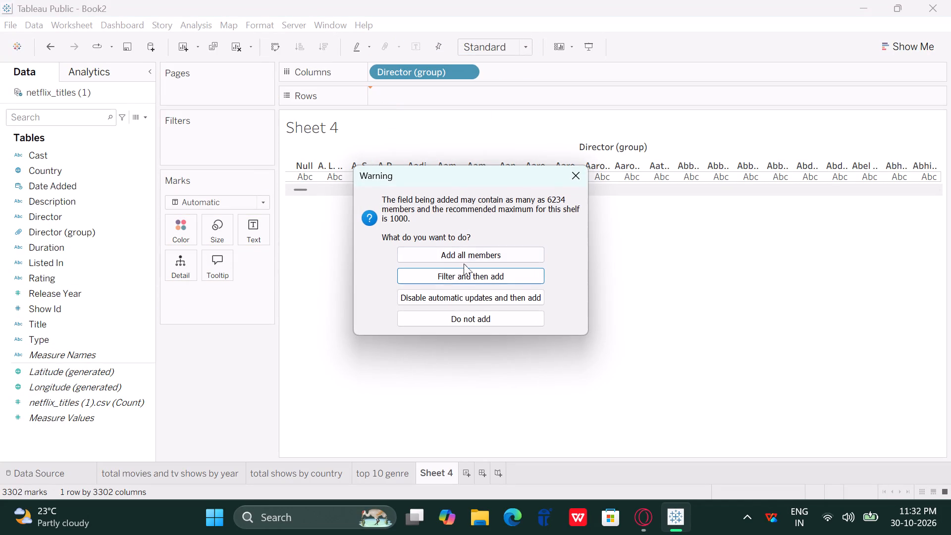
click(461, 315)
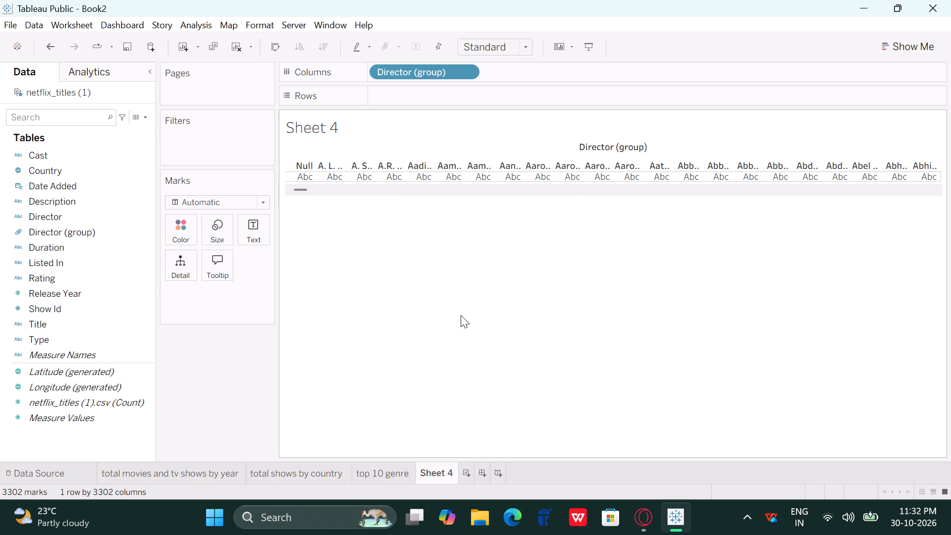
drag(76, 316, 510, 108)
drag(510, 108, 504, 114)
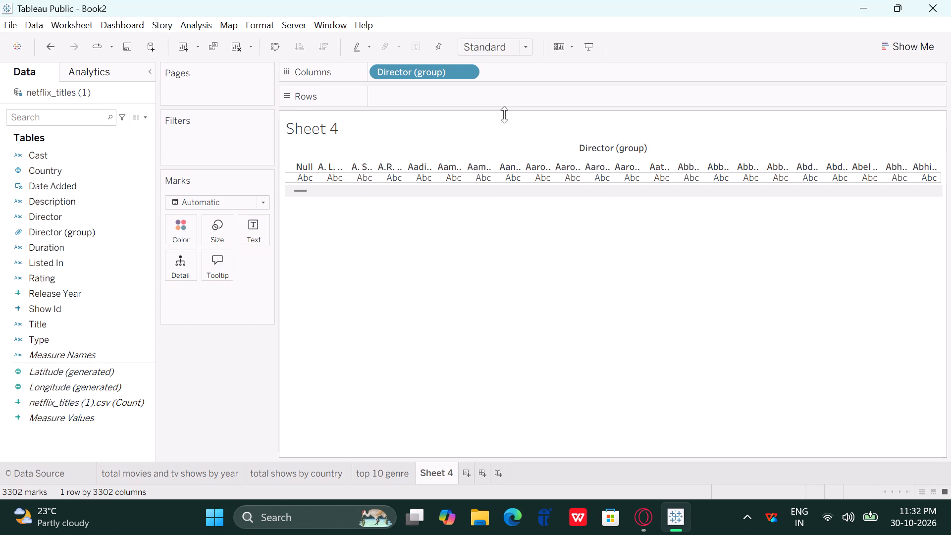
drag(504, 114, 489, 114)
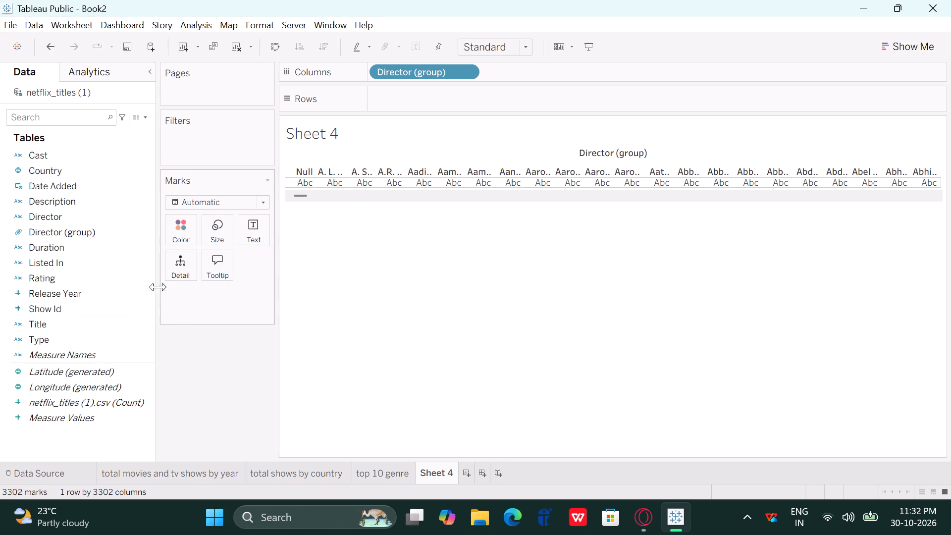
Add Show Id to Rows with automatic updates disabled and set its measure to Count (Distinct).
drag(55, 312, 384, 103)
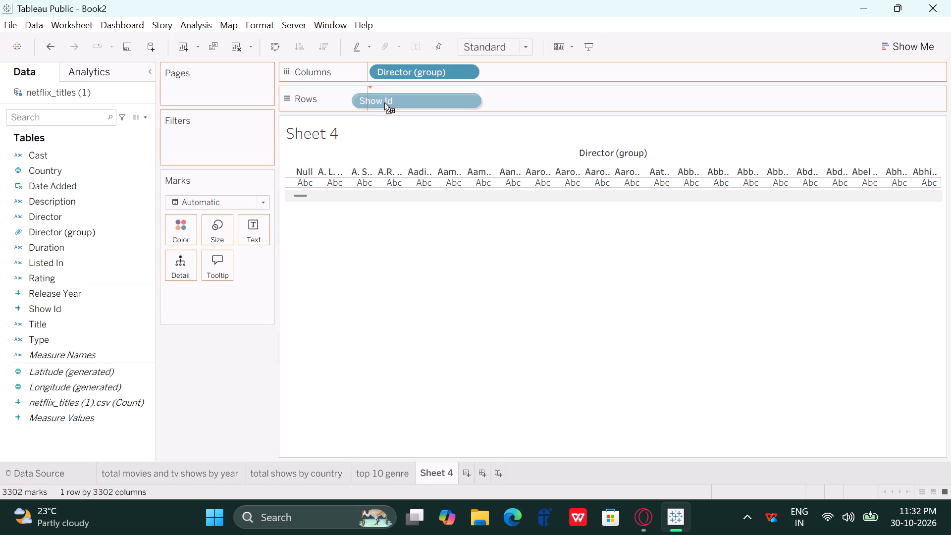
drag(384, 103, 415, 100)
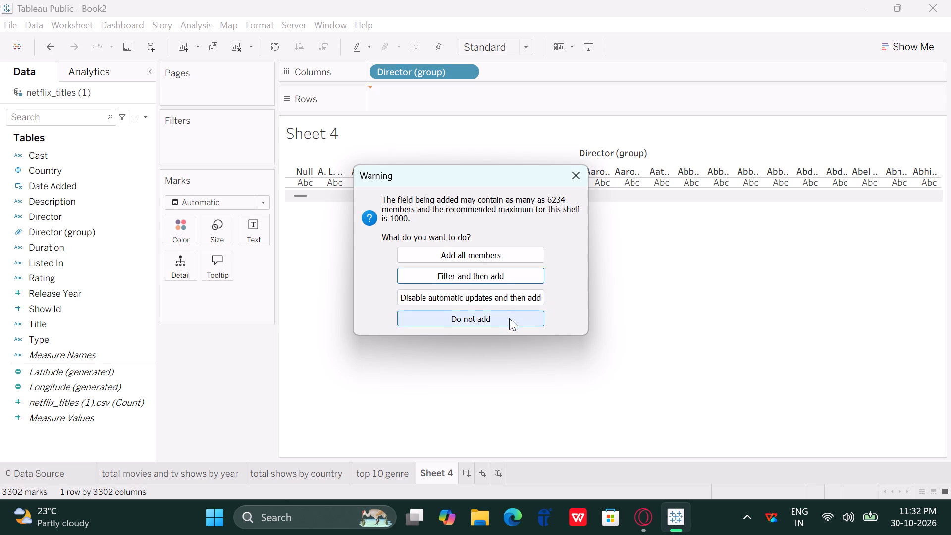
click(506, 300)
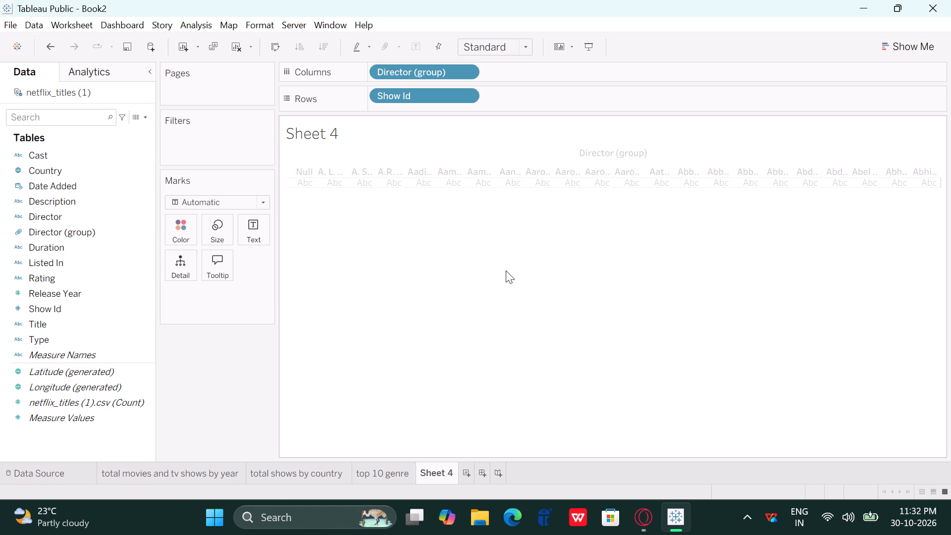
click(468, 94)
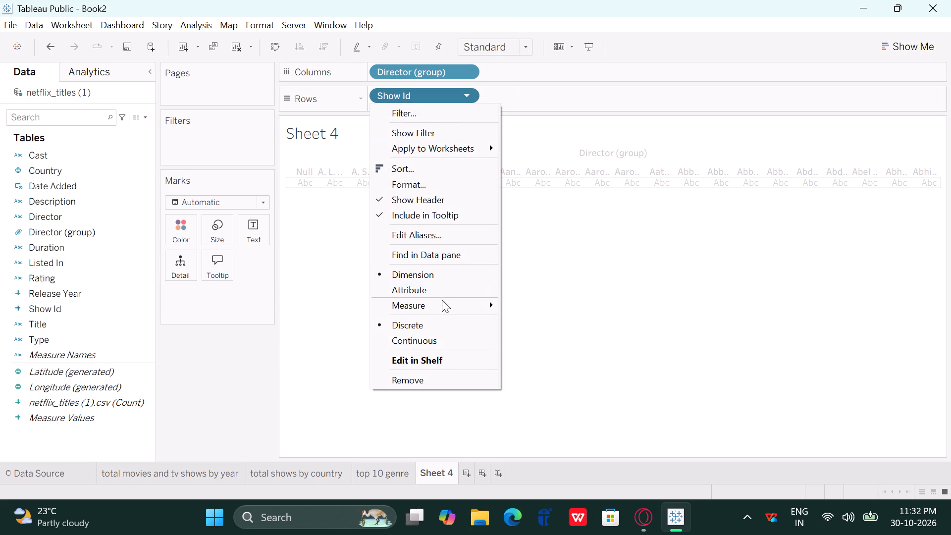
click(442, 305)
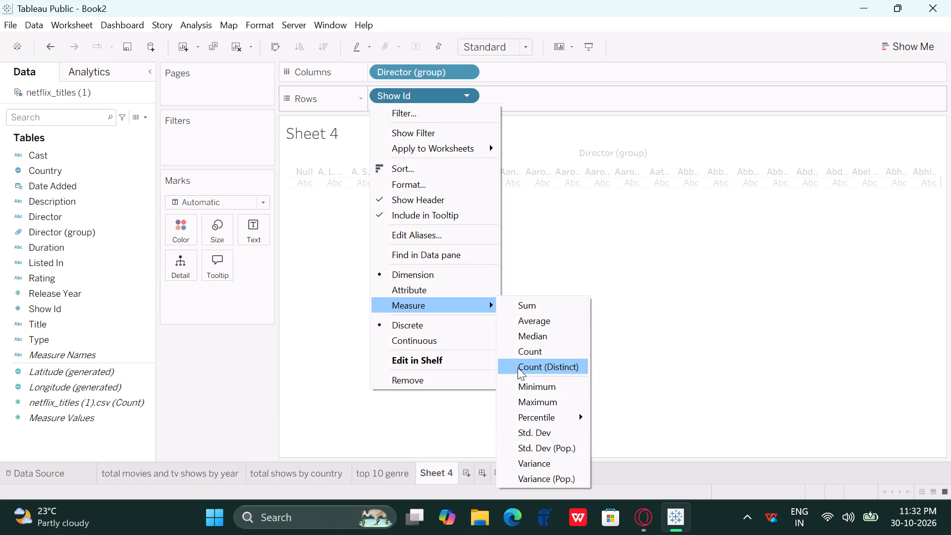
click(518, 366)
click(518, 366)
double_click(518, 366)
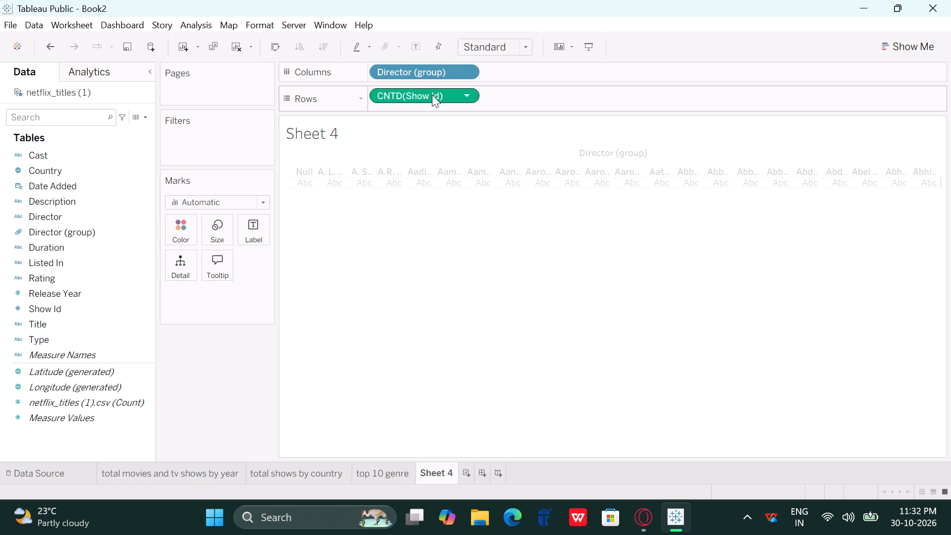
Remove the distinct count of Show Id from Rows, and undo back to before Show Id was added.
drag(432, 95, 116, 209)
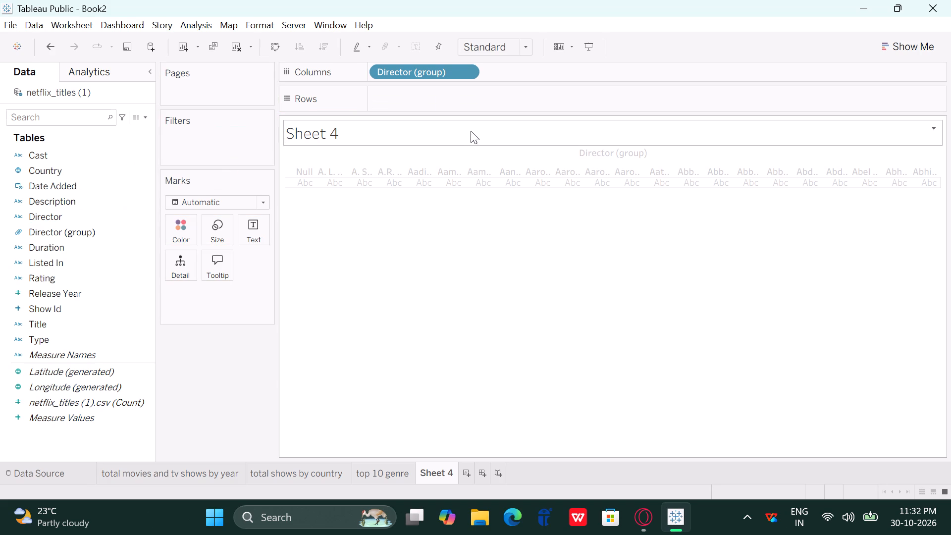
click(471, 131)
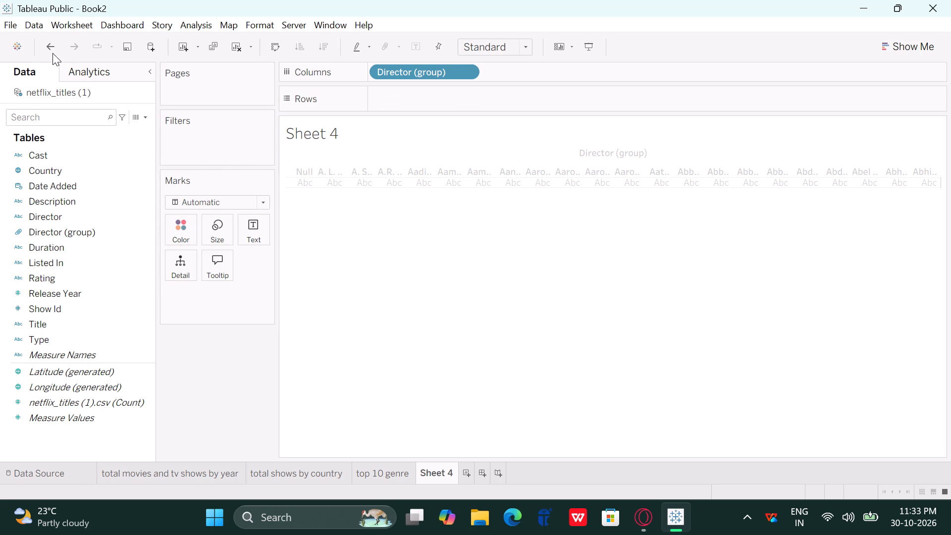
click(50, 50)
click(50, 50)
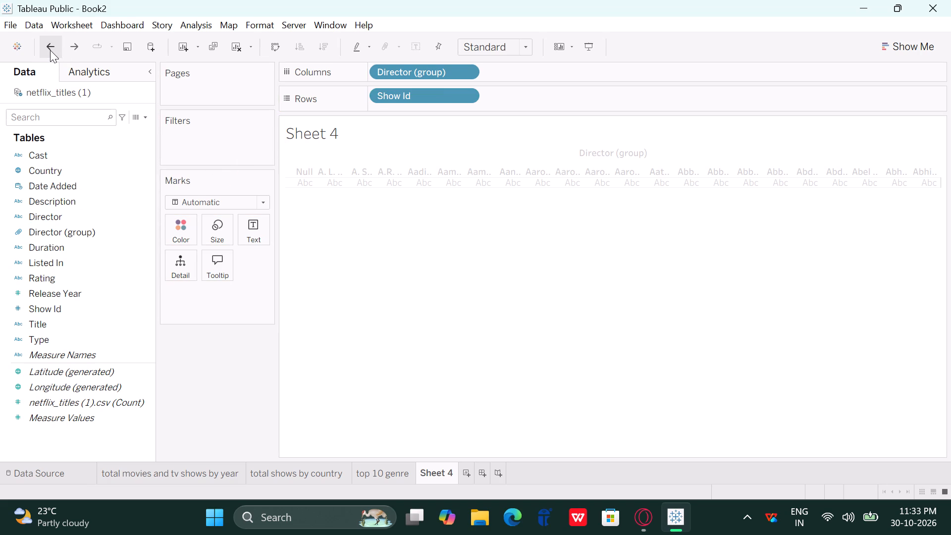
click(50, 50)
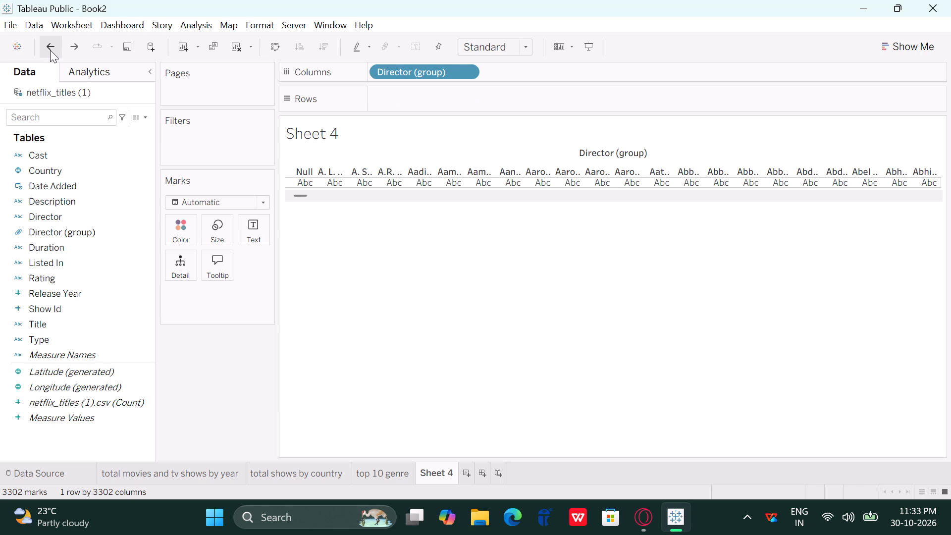